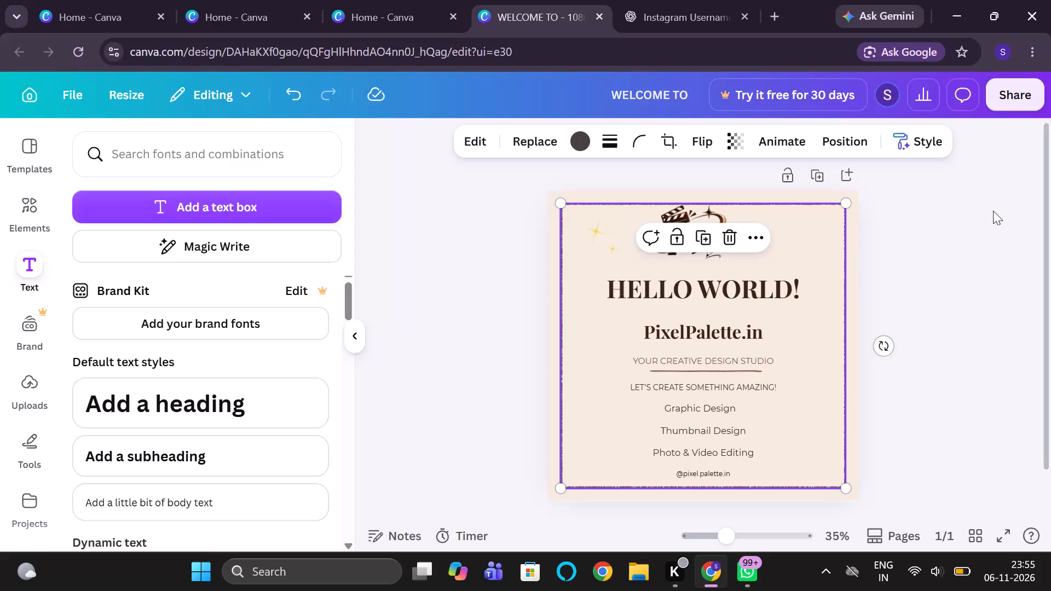
Select the PP logo through the design's layers and move it slightly down, away from the frame's top edge.
click(963, 242)
click(963, 242)
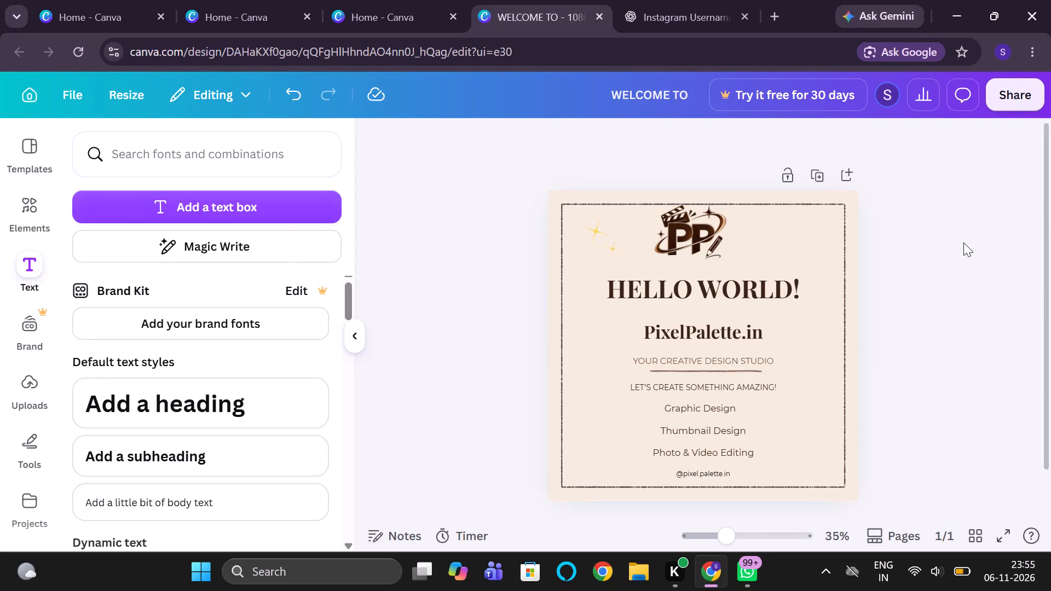
click(819, 255)
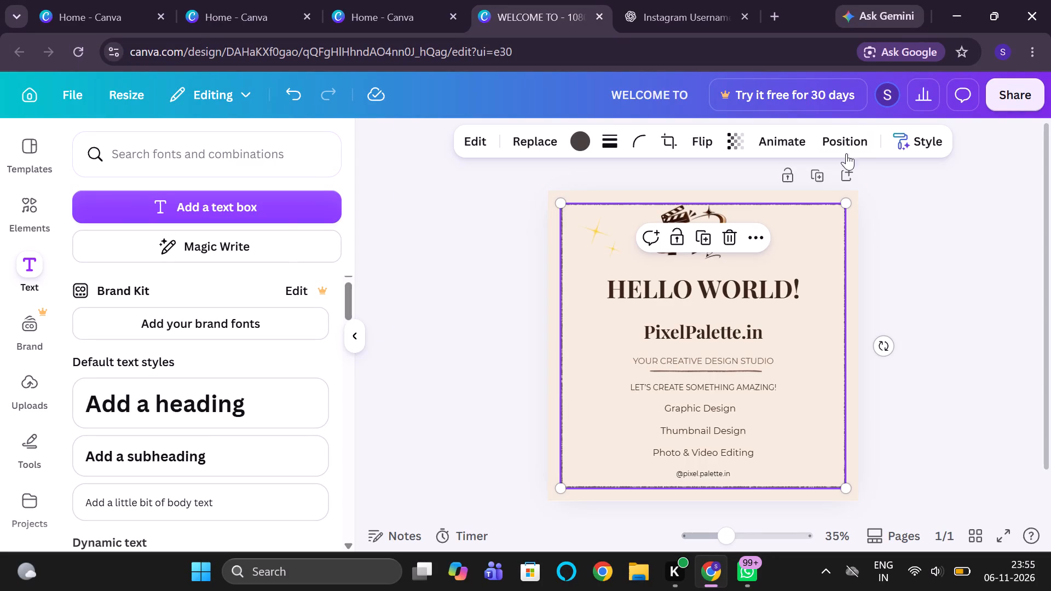
click(845, 149)
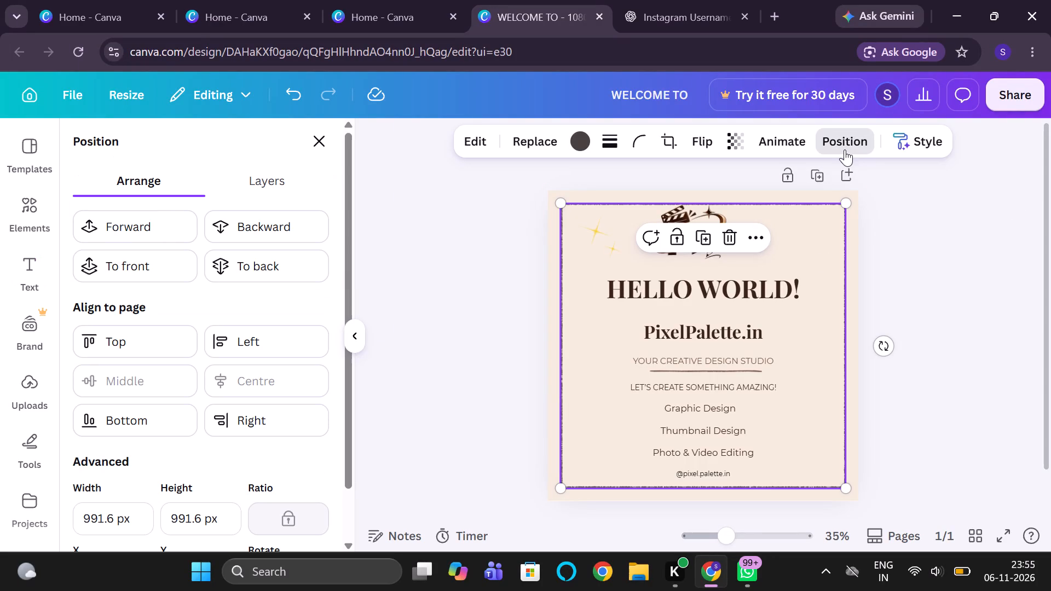
click(235, 187)
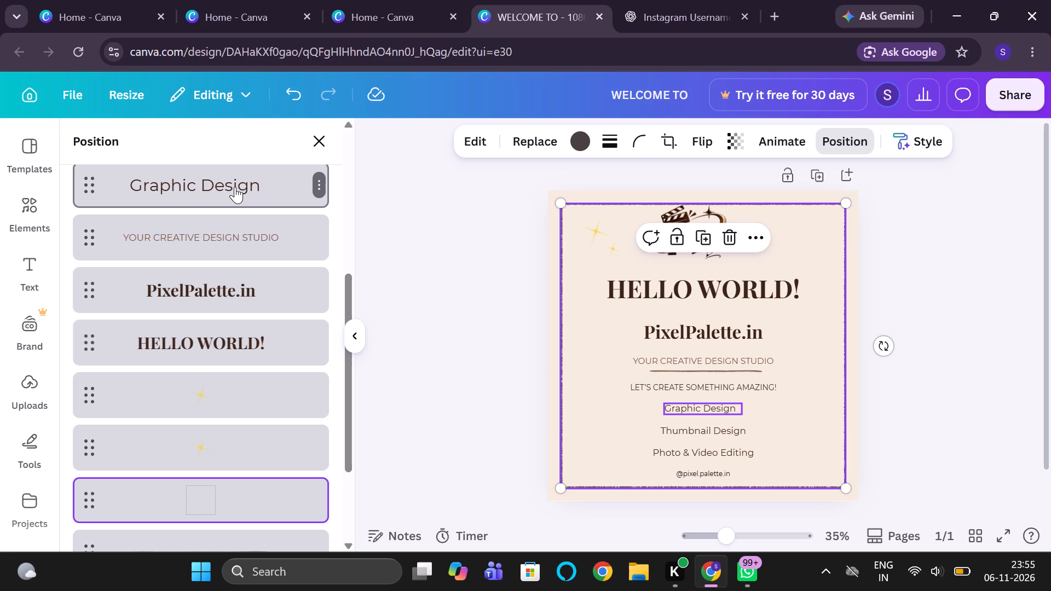
scroll(214, 272, up, 5)
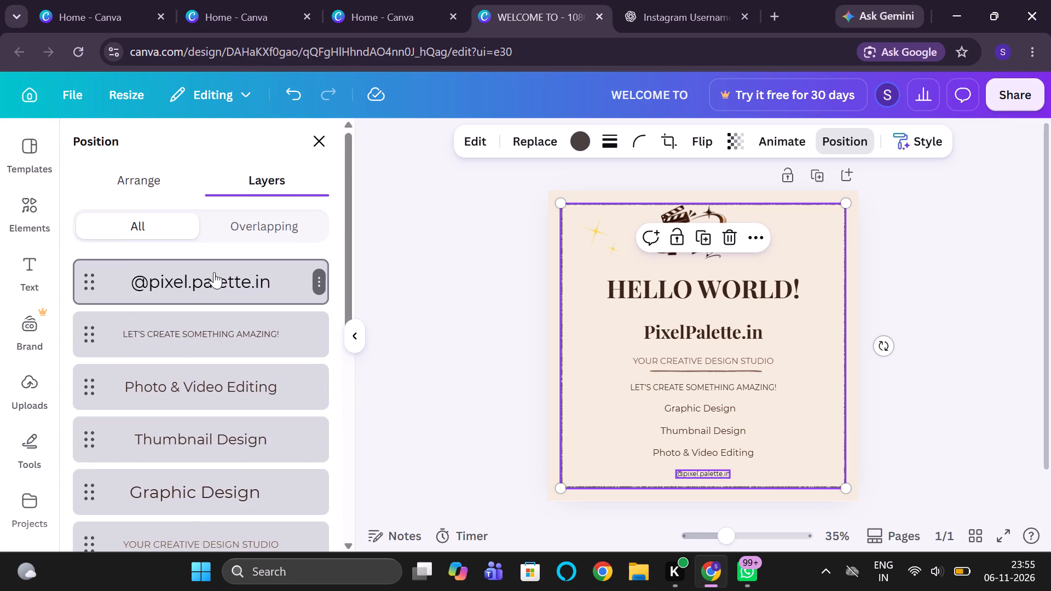
scroll(214, 272, down, 4)
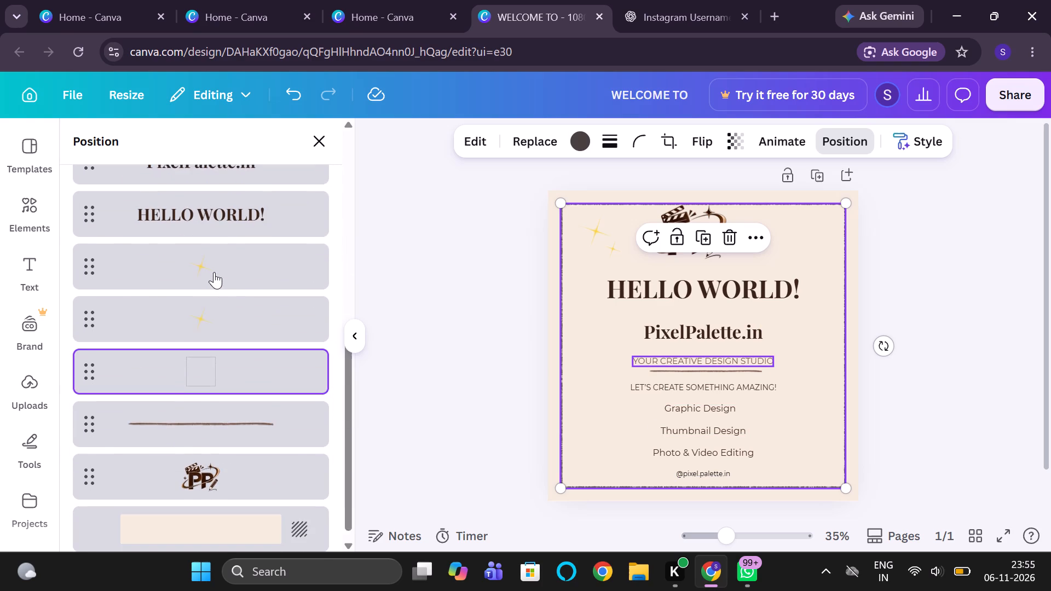
scroll(214, 272, down, 2)
click(196, 462)
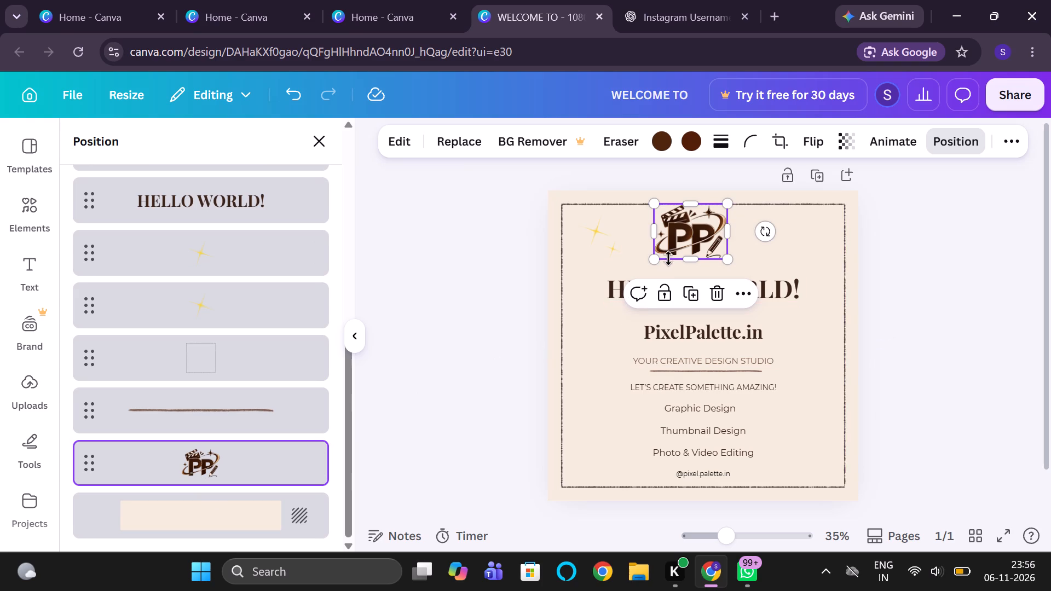
drag(678, 240, 679, 244)
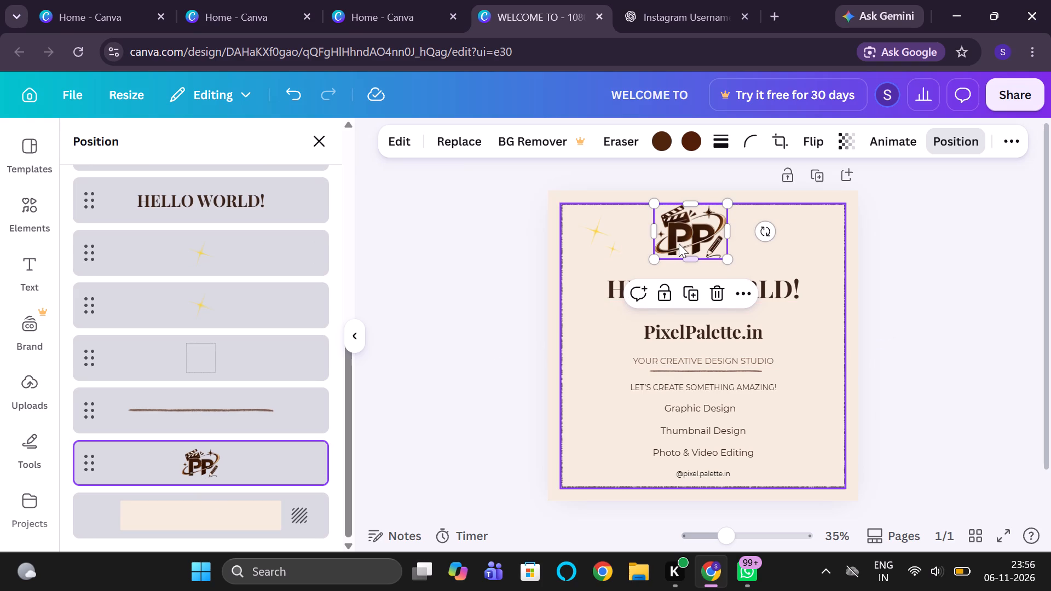
drag(679, 244, 679, 246)
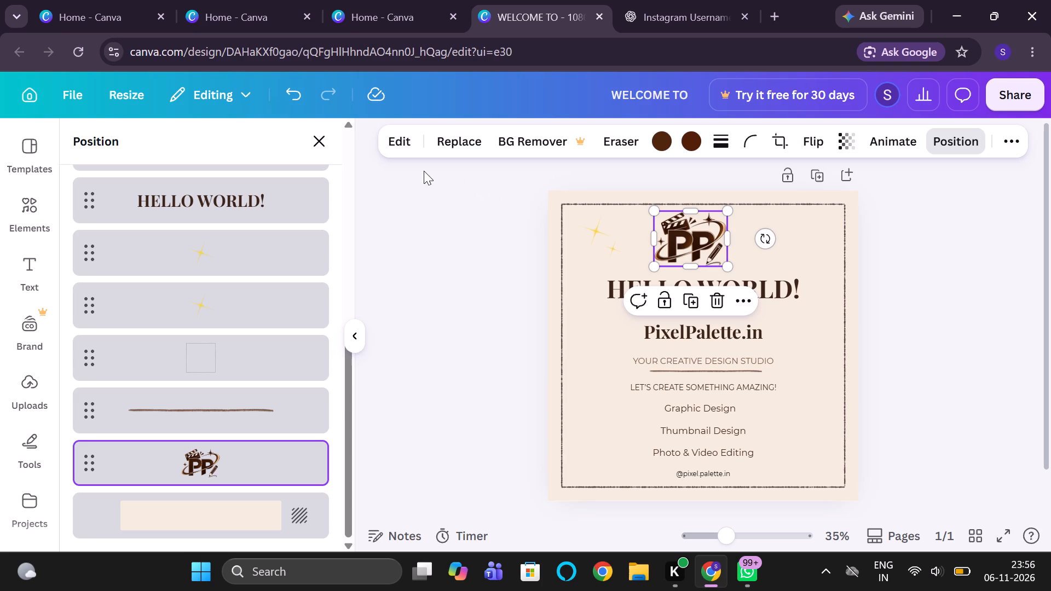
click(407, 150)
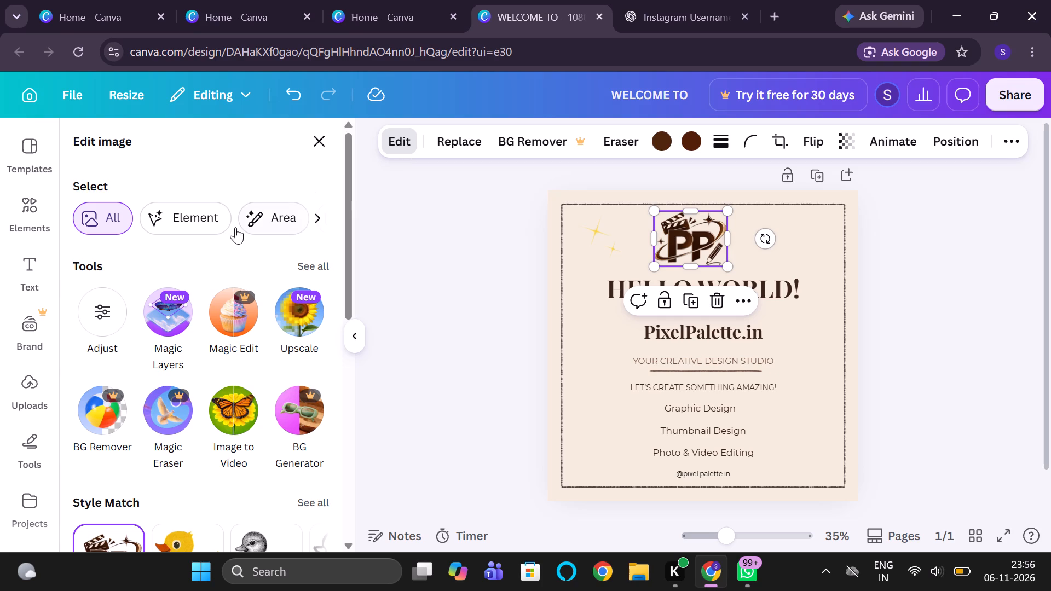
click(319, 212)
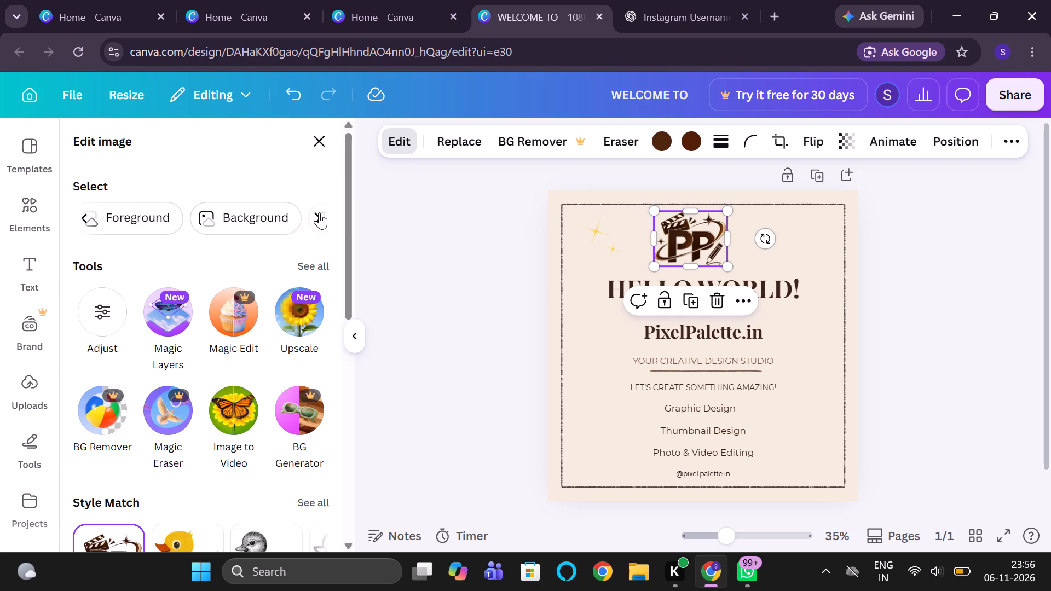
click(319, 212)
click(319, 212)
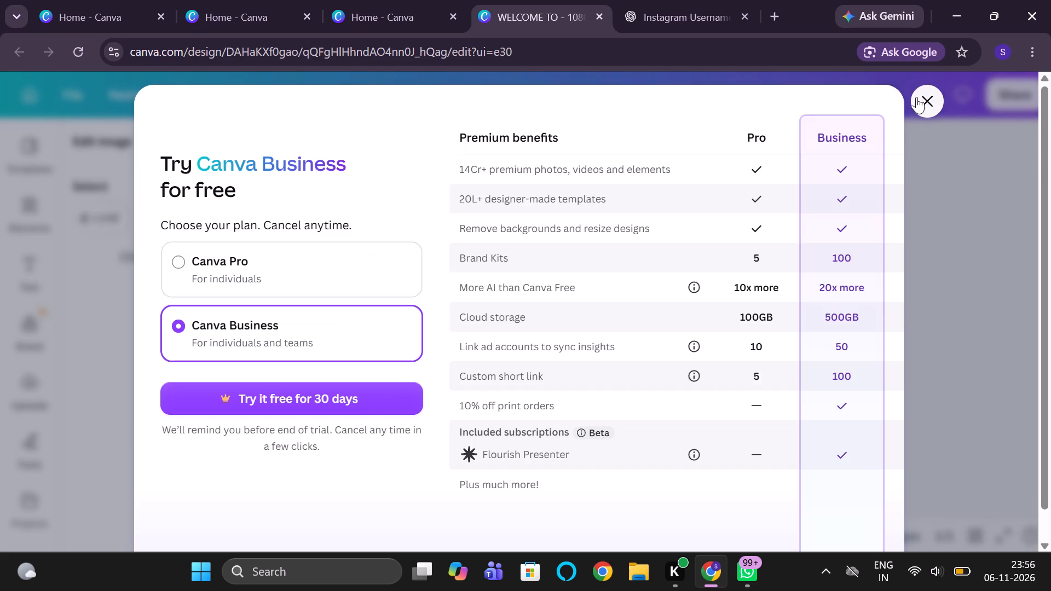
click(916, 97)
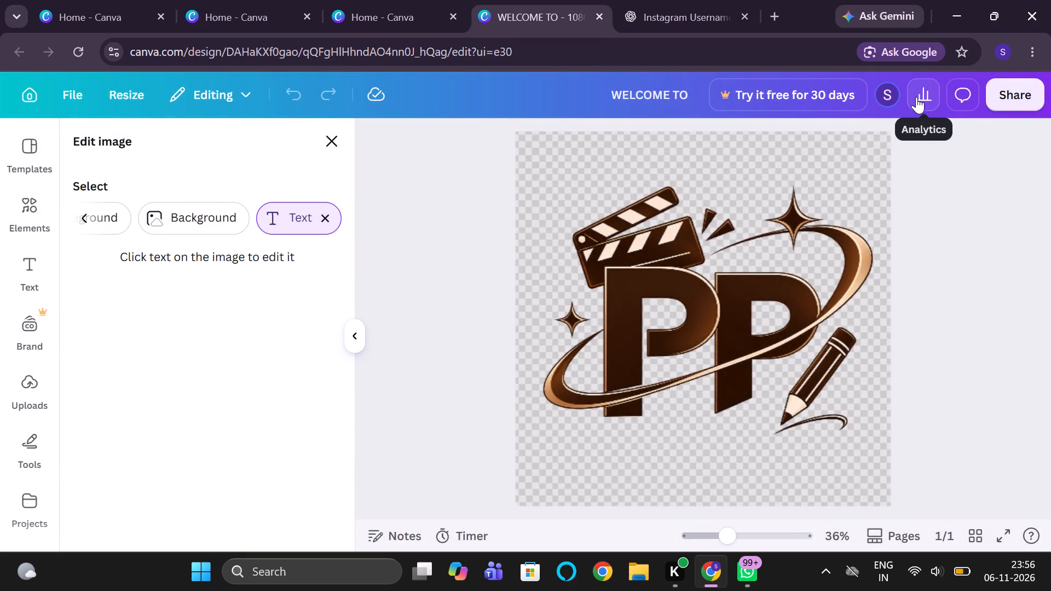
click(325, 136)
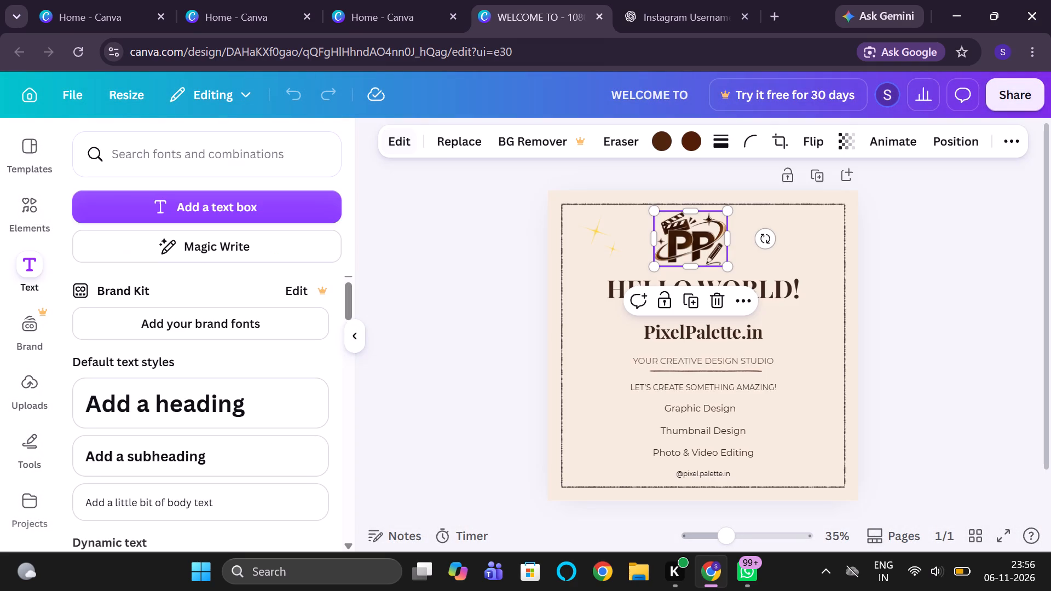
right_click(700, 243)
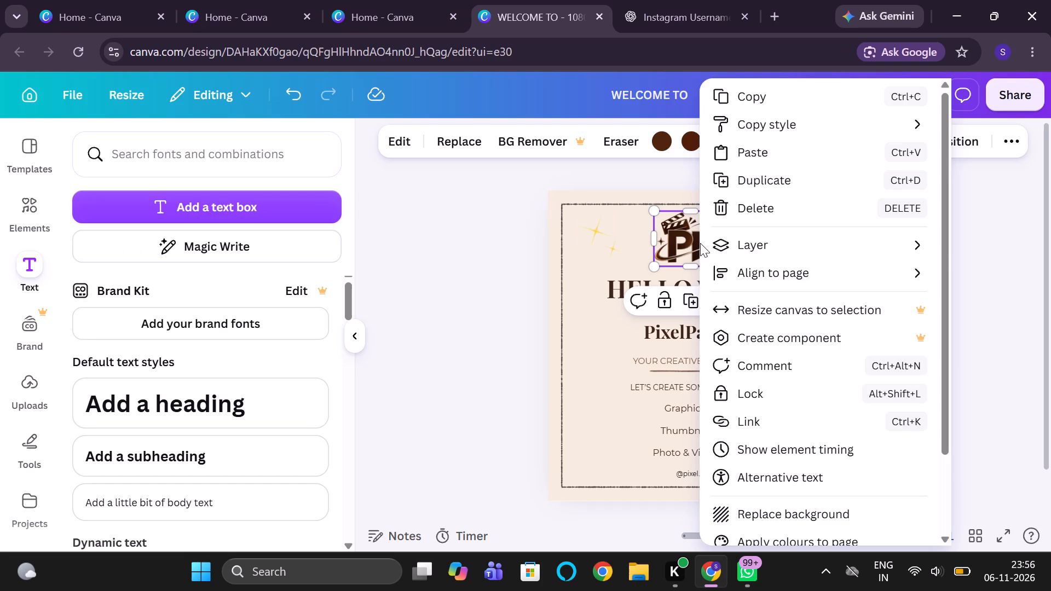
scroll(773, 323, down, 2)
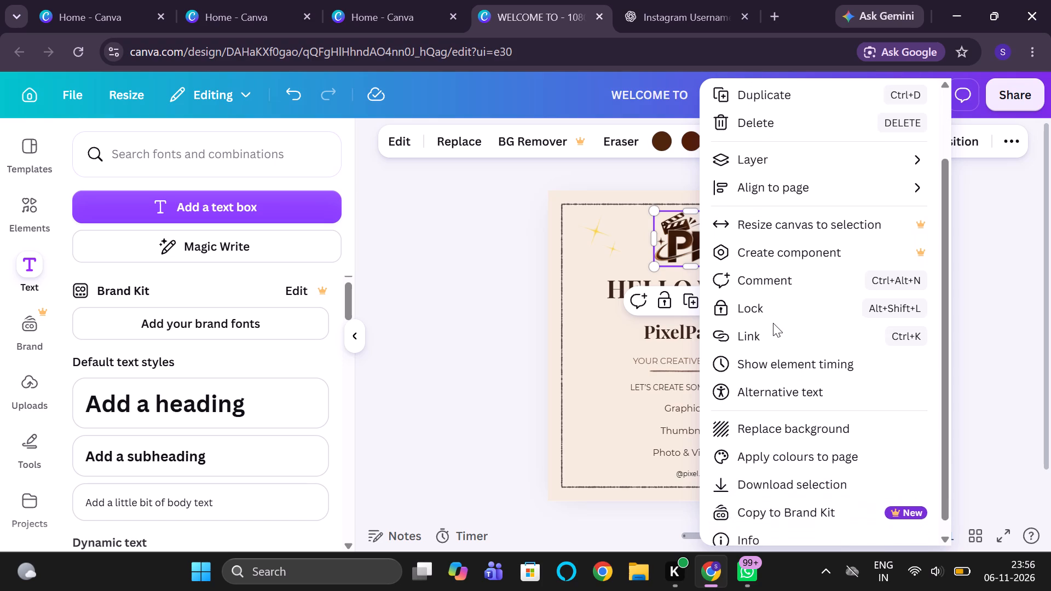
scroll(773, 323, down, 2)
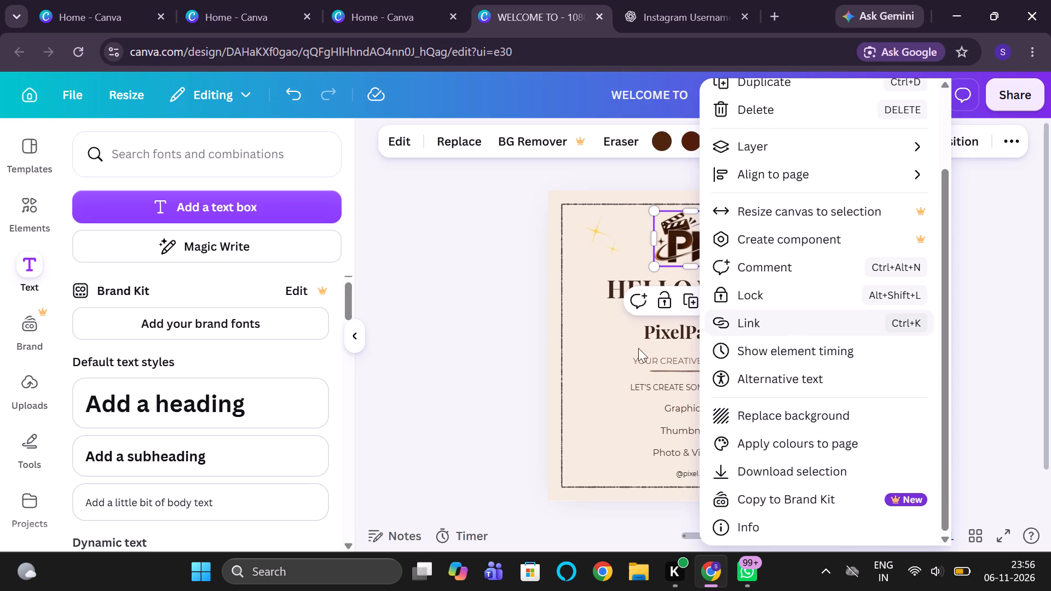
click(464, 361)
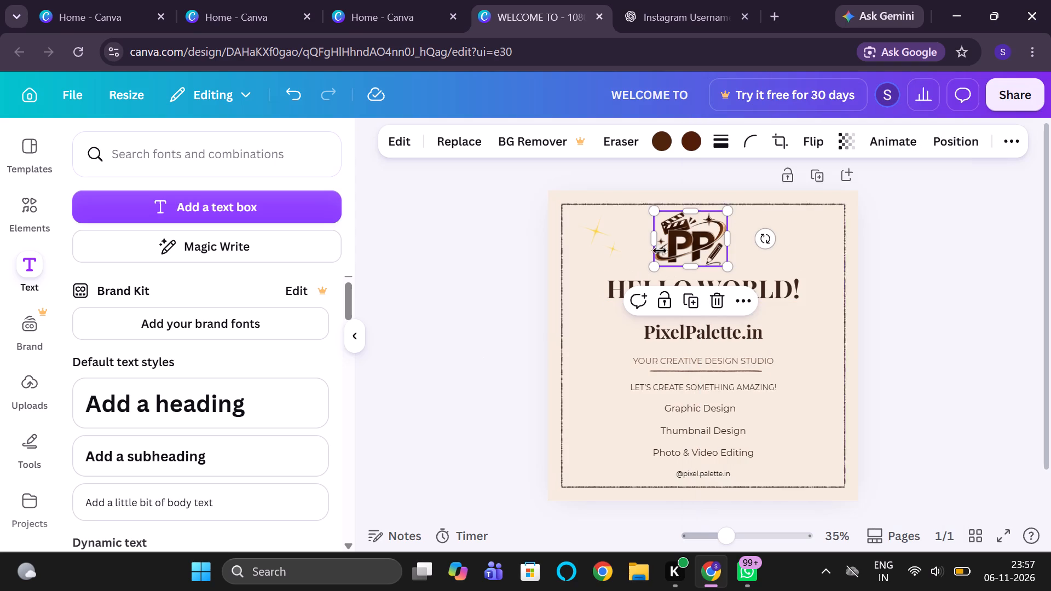
Select the PP logo lying behind the square frame by using the design's layers.
click(674, 241)
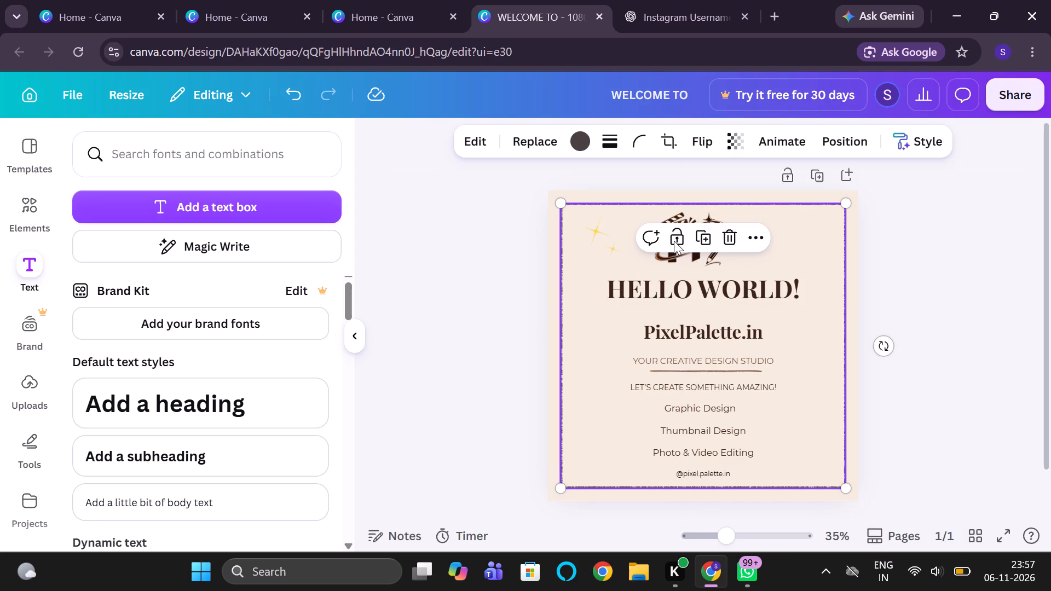
click(672, 253)
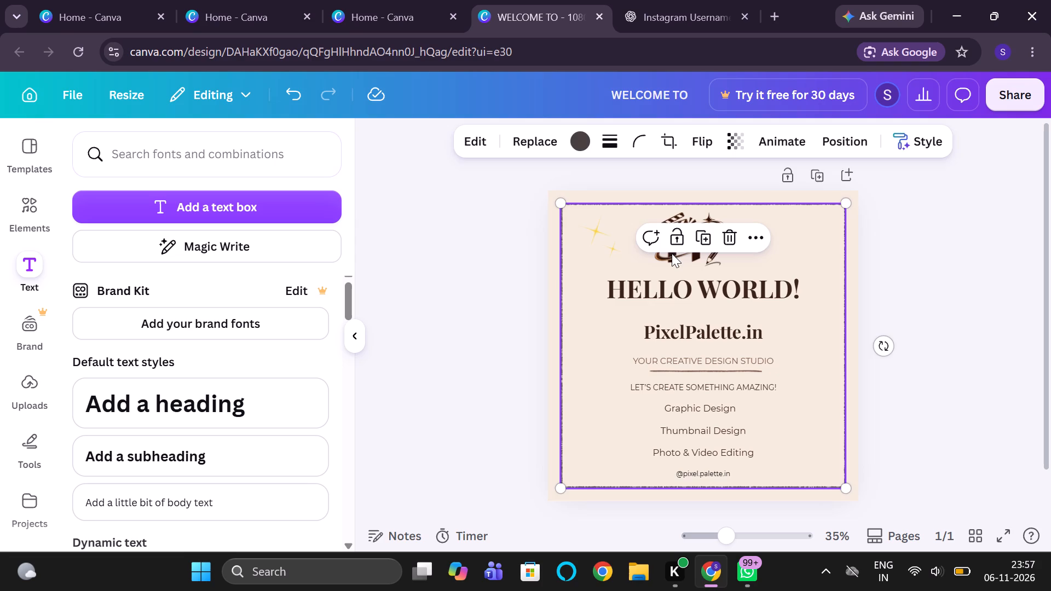
click(672, 253)
click(672, 253)
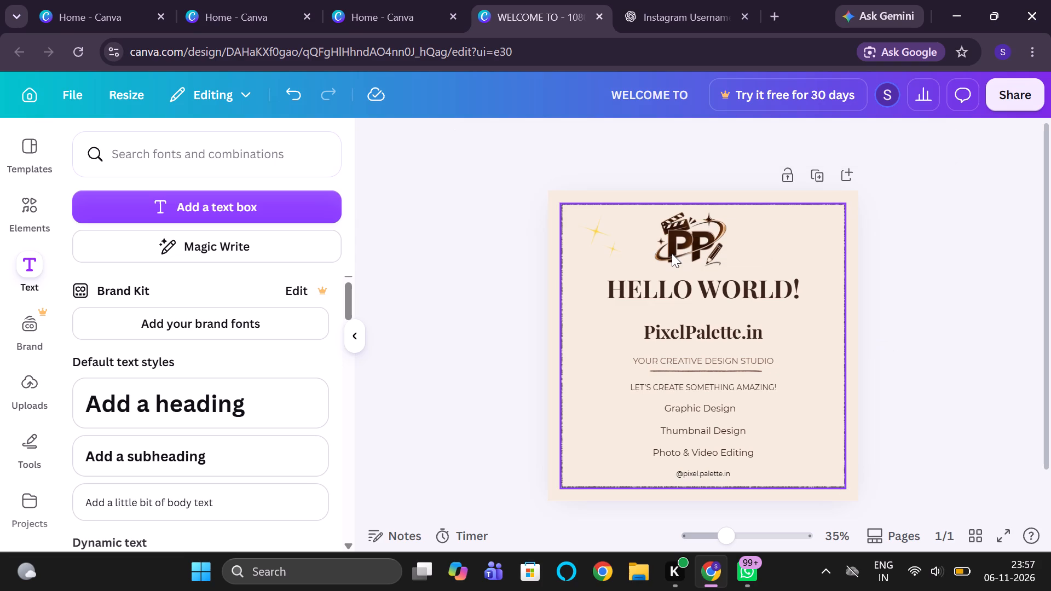
click(672, 253)
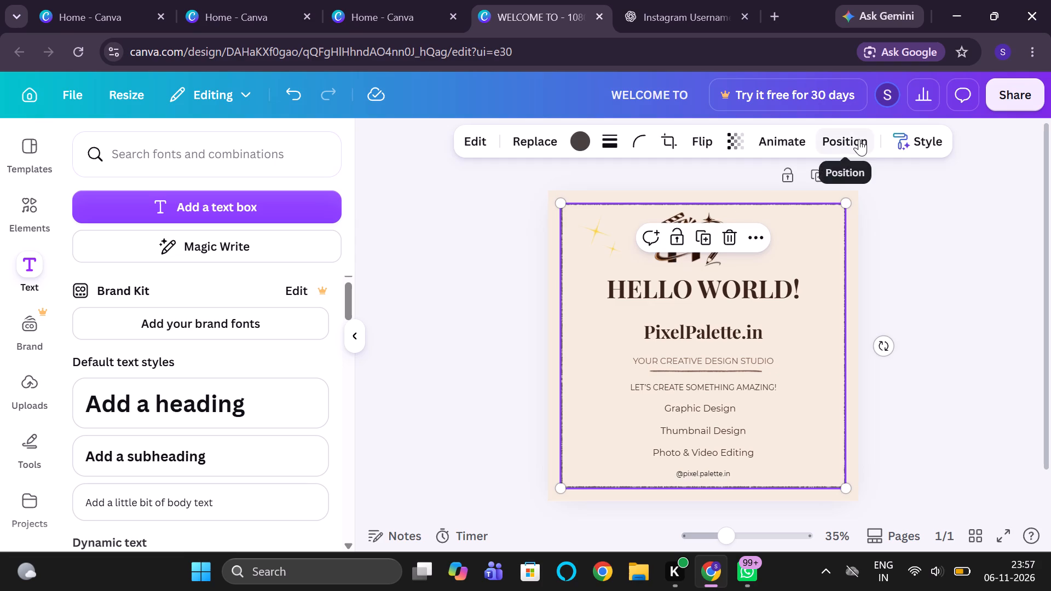
click(859, 139)
scroll(255, 384, down, 1)
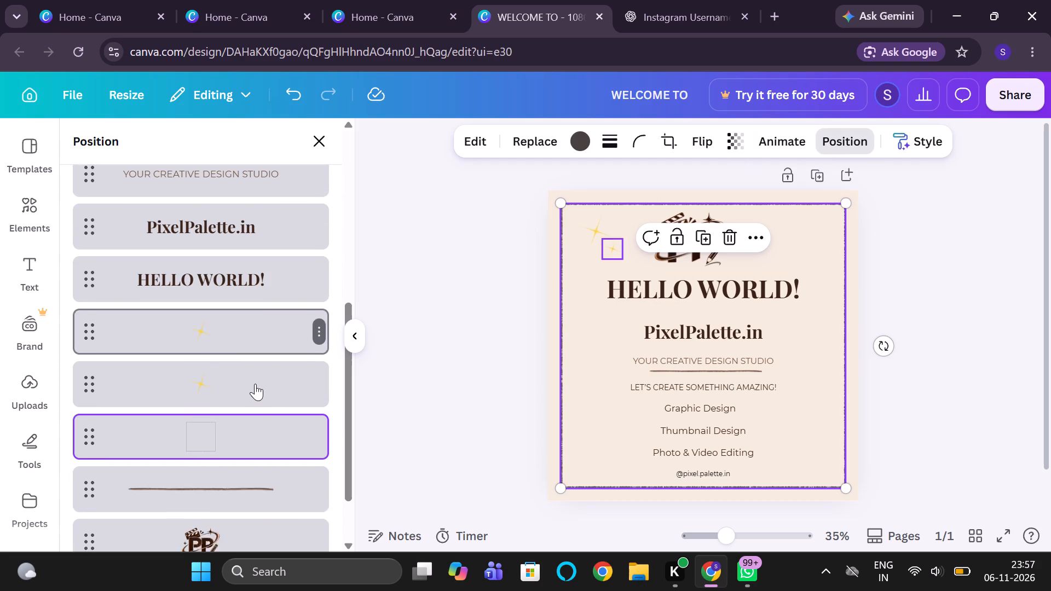
scroll(255, 384, down, 1)
click(217, 501)
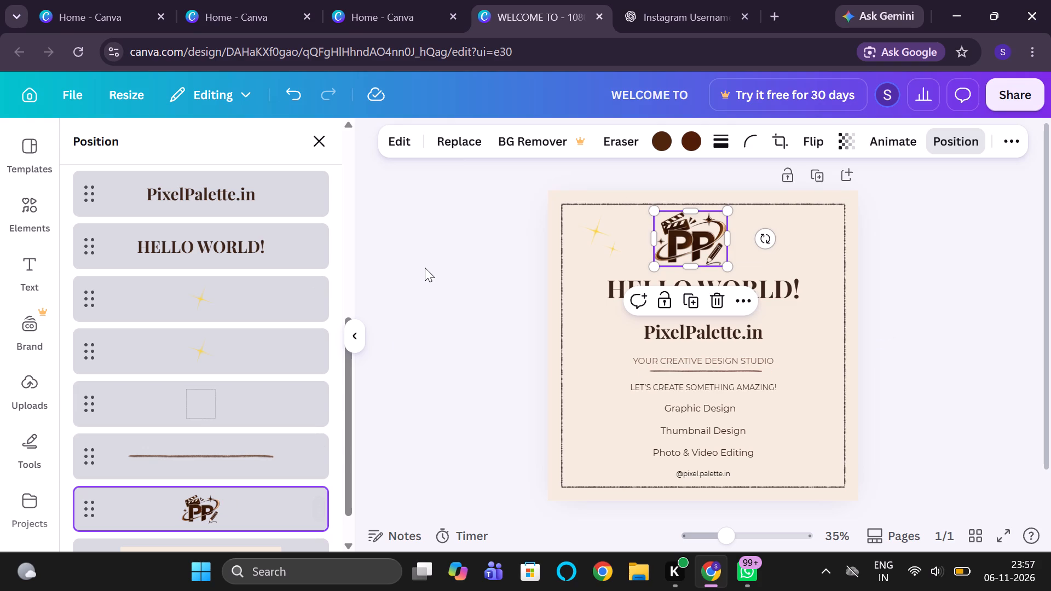
Look through the Style Match, Filters, Apps and Shadows options available for the PP logo image.
click(393, 150)
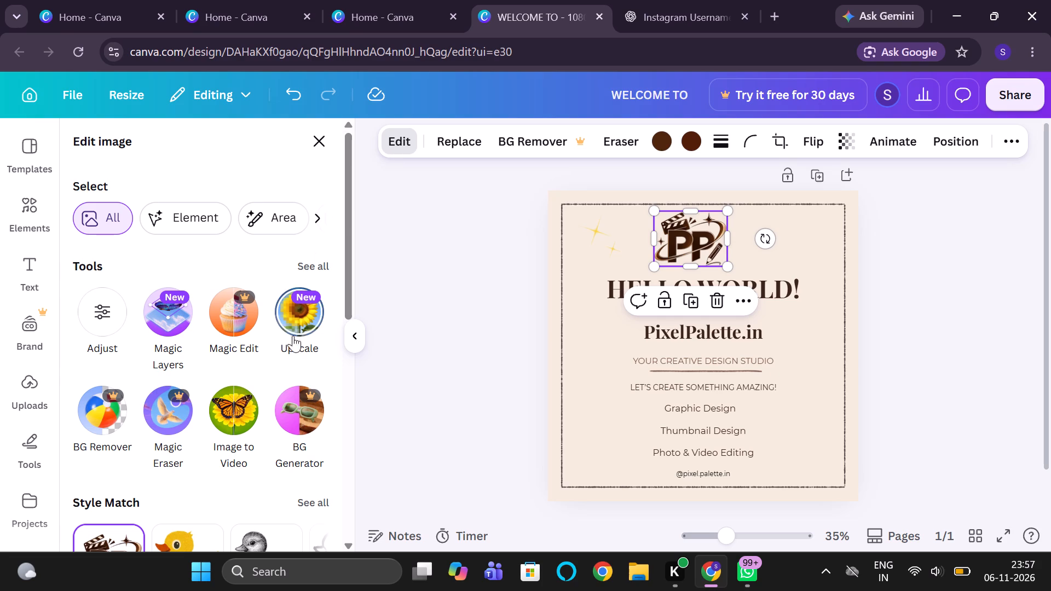
scroll(288, 347, down, 2)
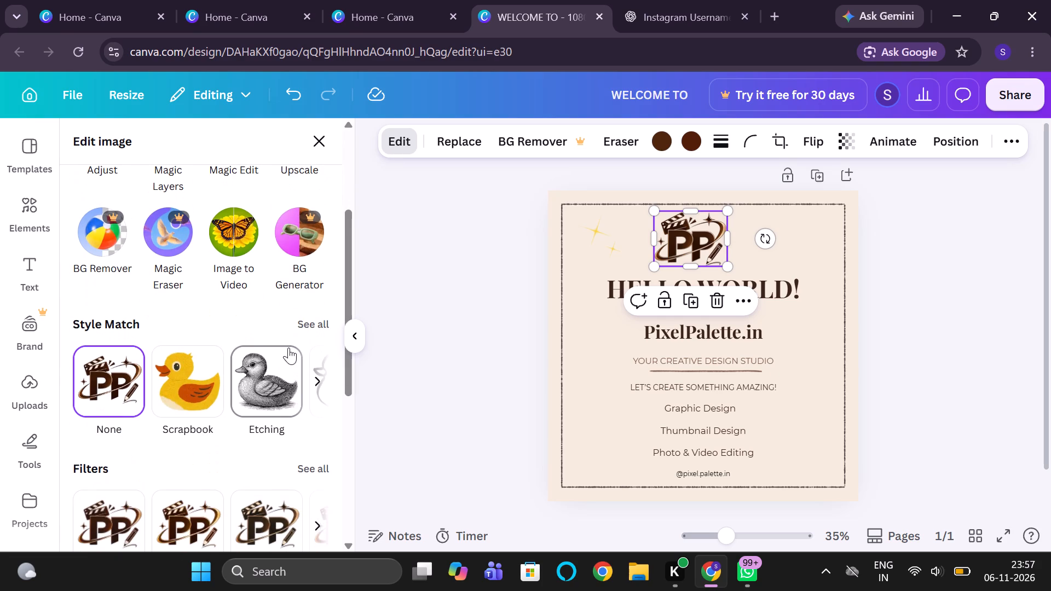
scroll(288, 347, left, 2)
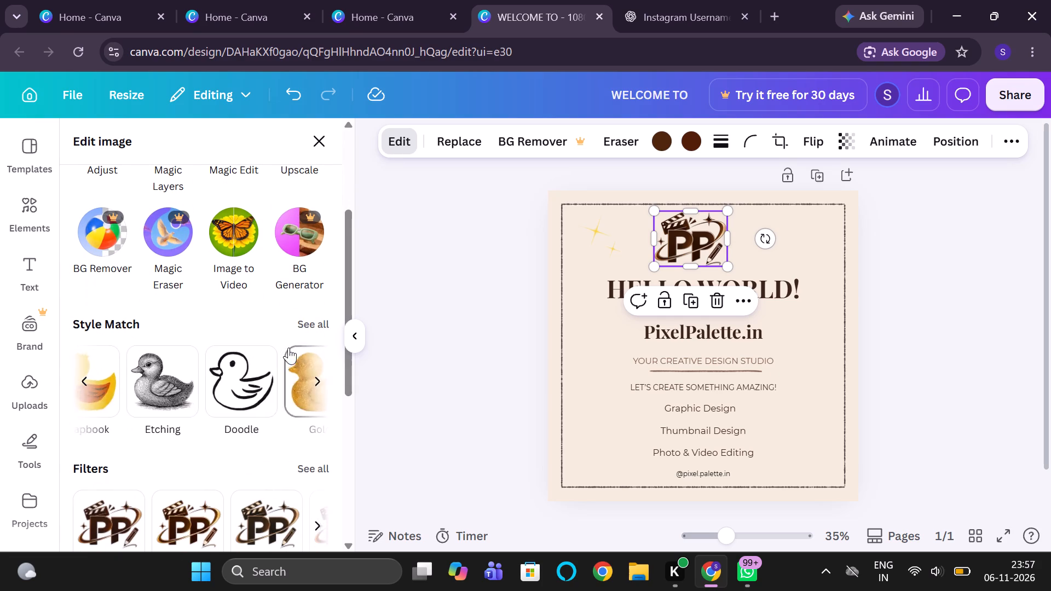
scroll(288, 347, left, 6)
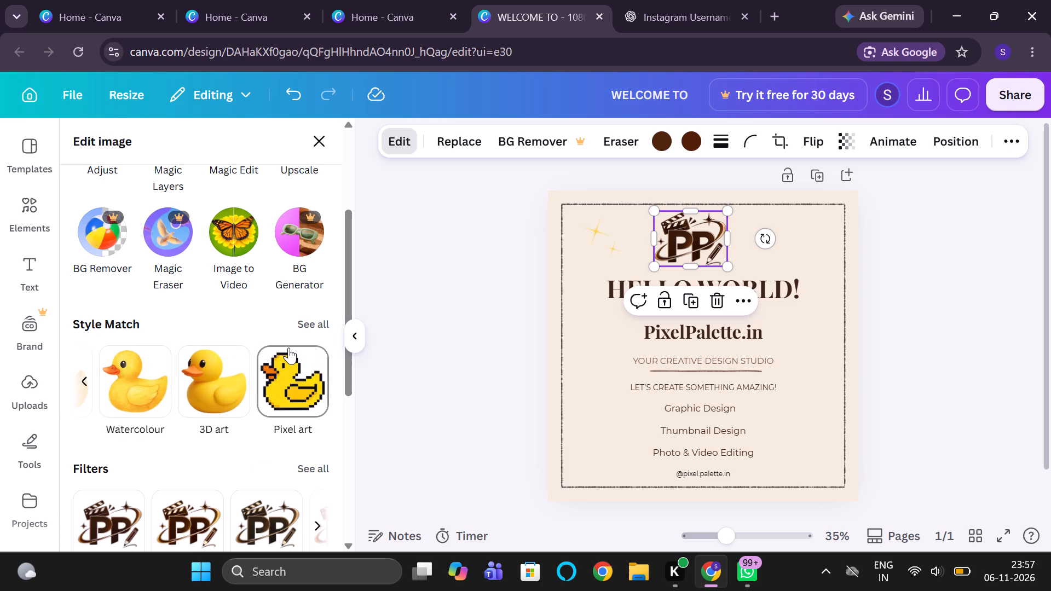
scroll(288, 347, down, 2)
scroll(288, 373, left, 1)
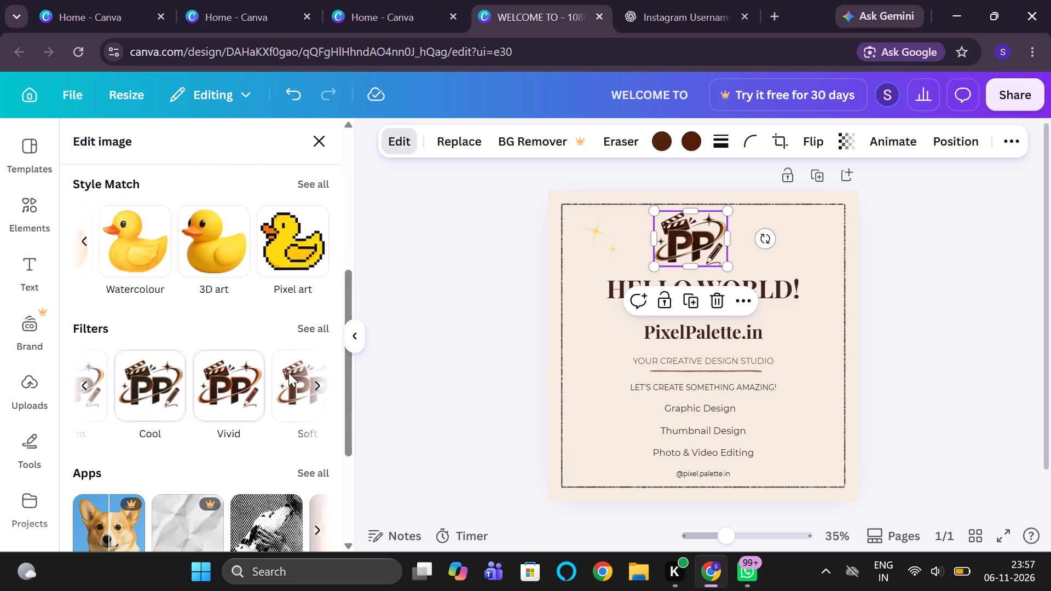
scroll(288, 373, left, 5)
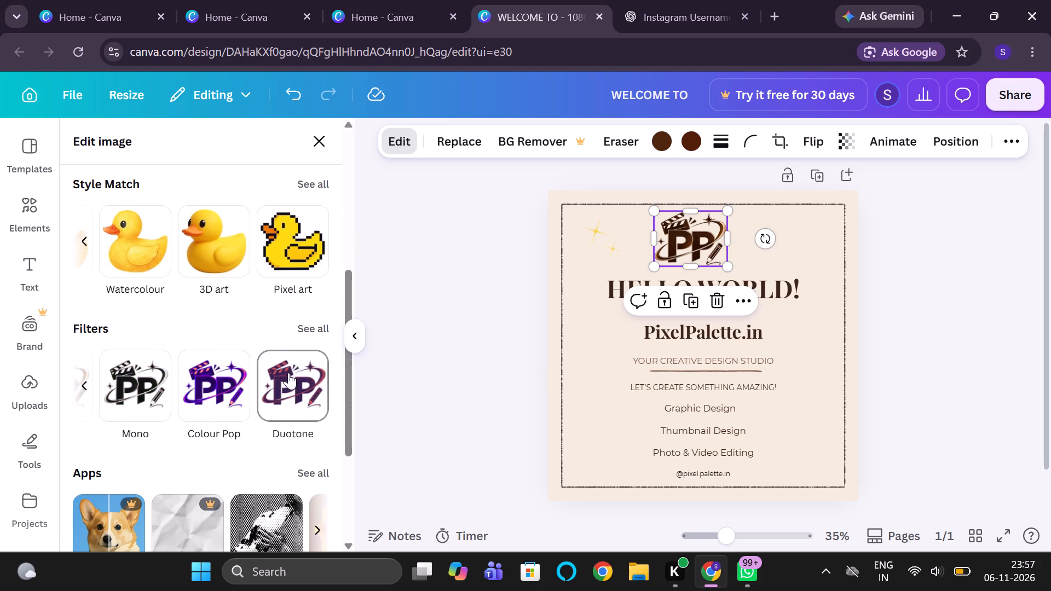
scroll(288, 373, down, 4)
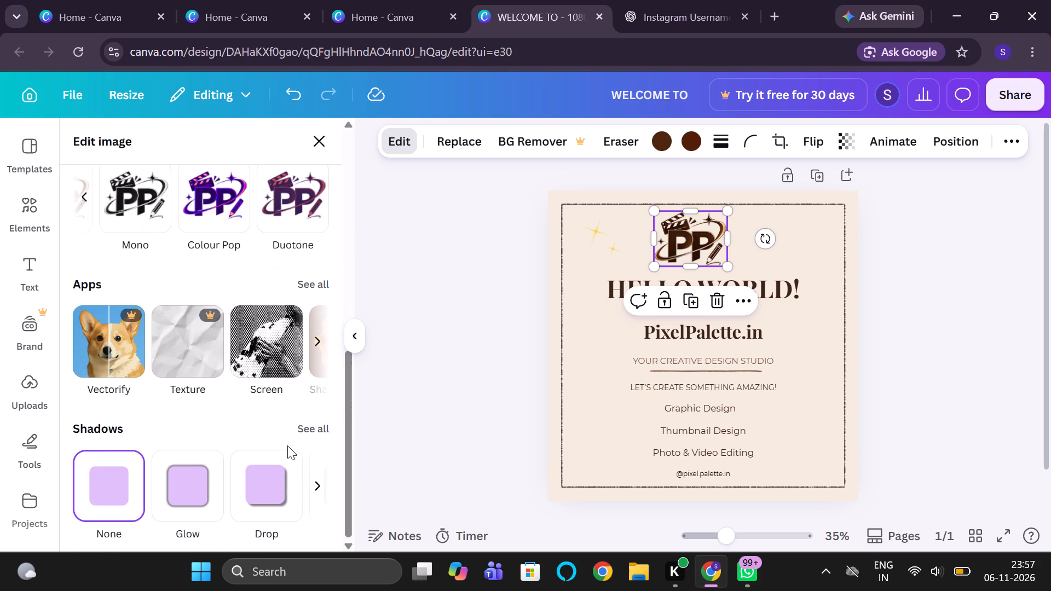
Apply the Drop shadow style to the PP logo and reduce its blur amount to 0.
click(317, 424)
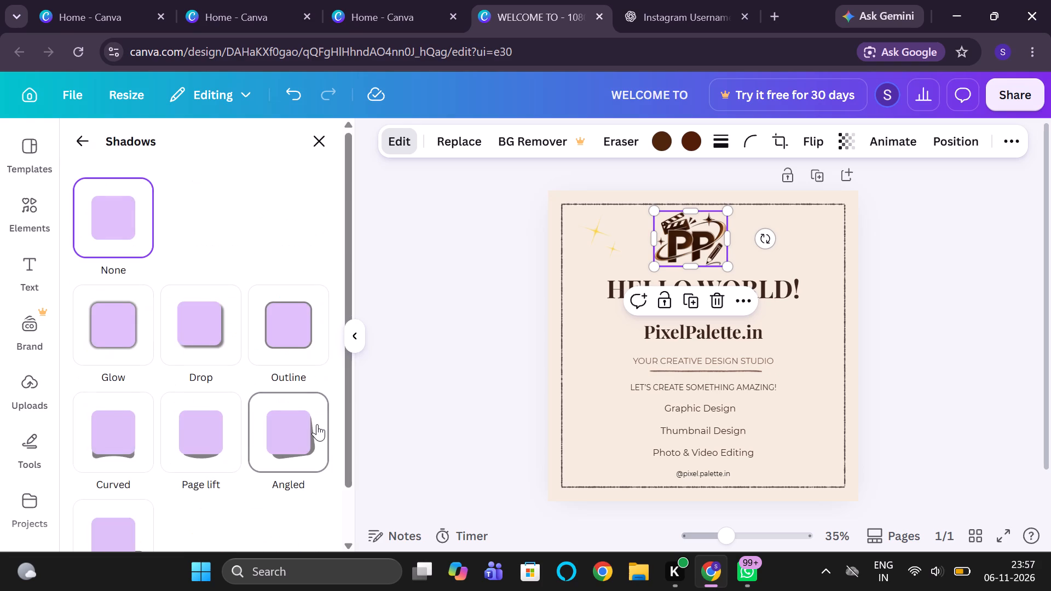
scroll(317, 424, down, 2)
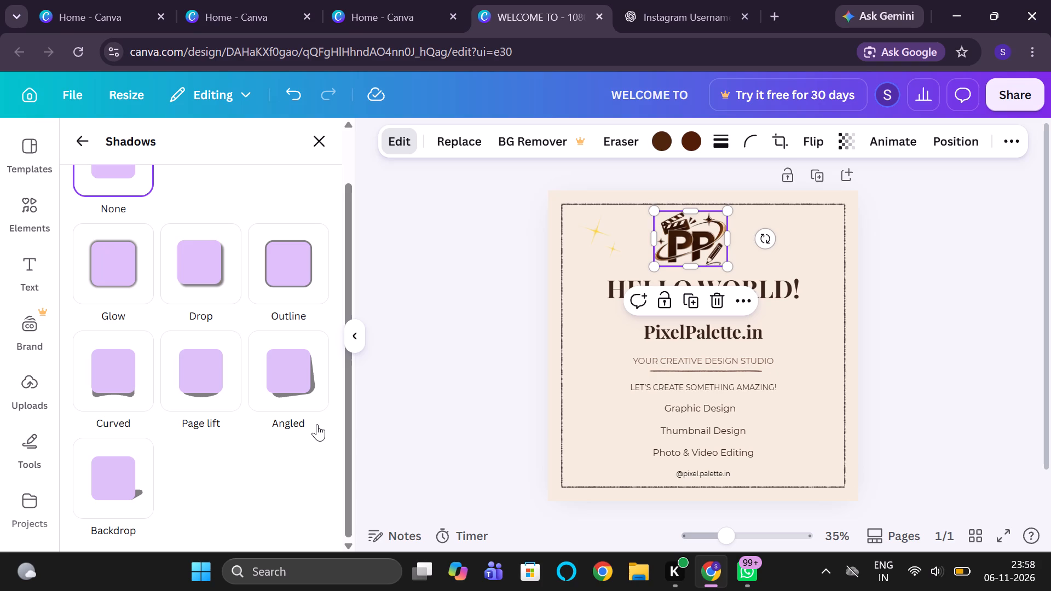
click(187, 294)
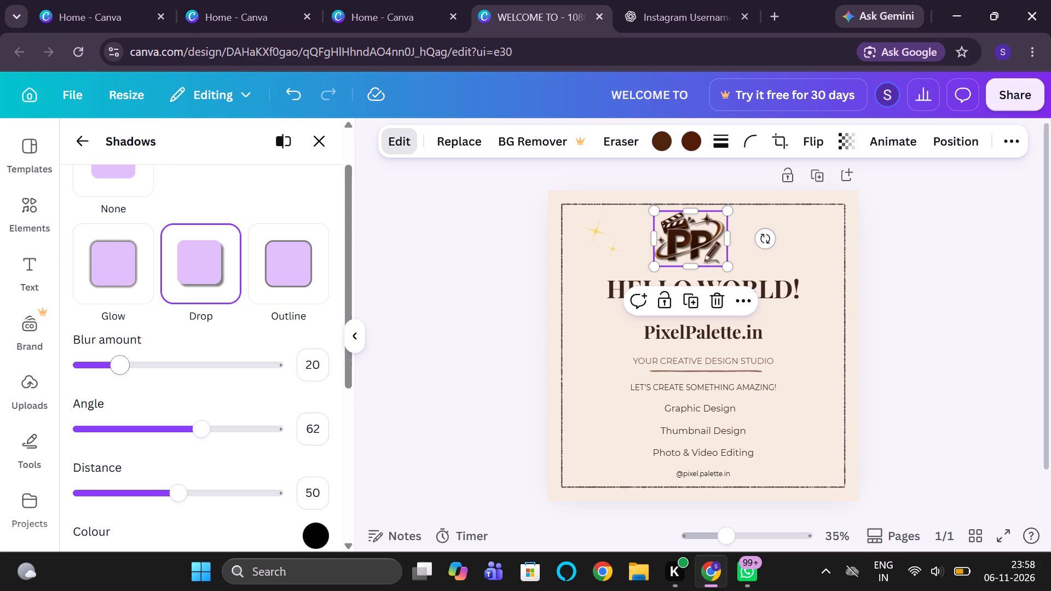
drag(120, 368, 116, 368)
drag(116, 368, 60, 373)
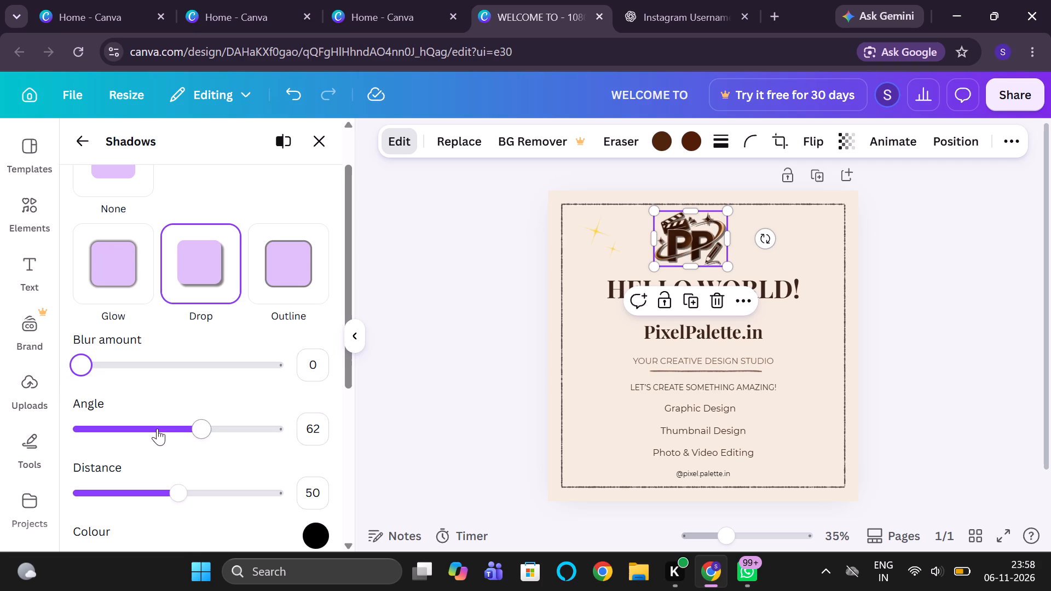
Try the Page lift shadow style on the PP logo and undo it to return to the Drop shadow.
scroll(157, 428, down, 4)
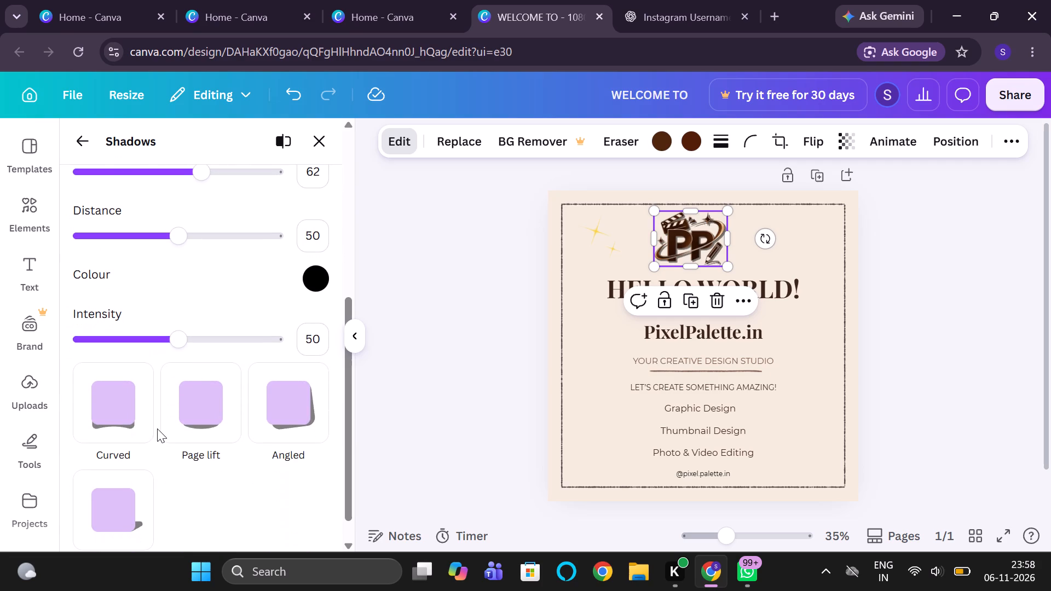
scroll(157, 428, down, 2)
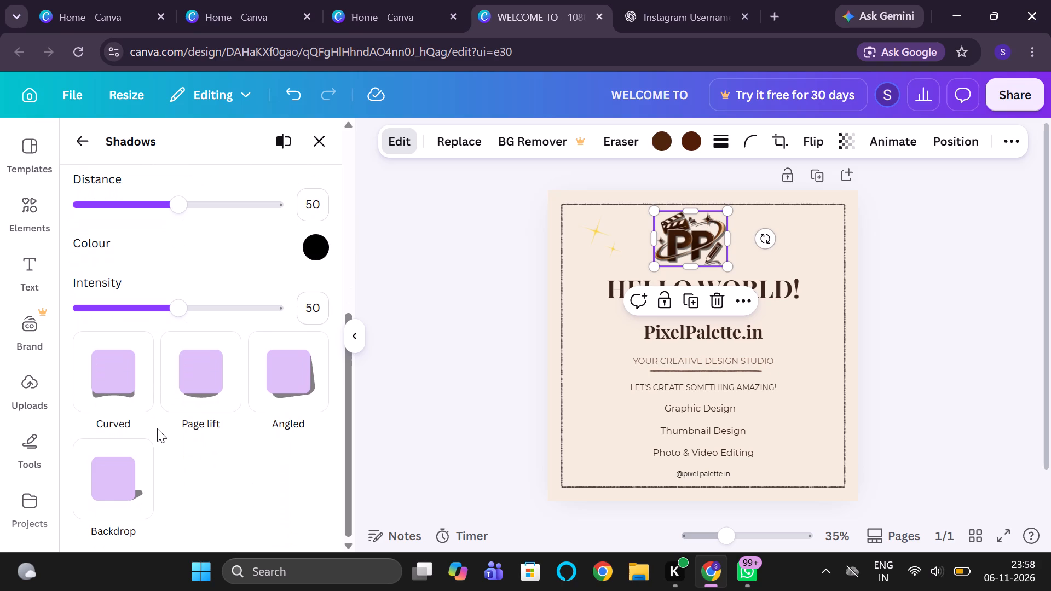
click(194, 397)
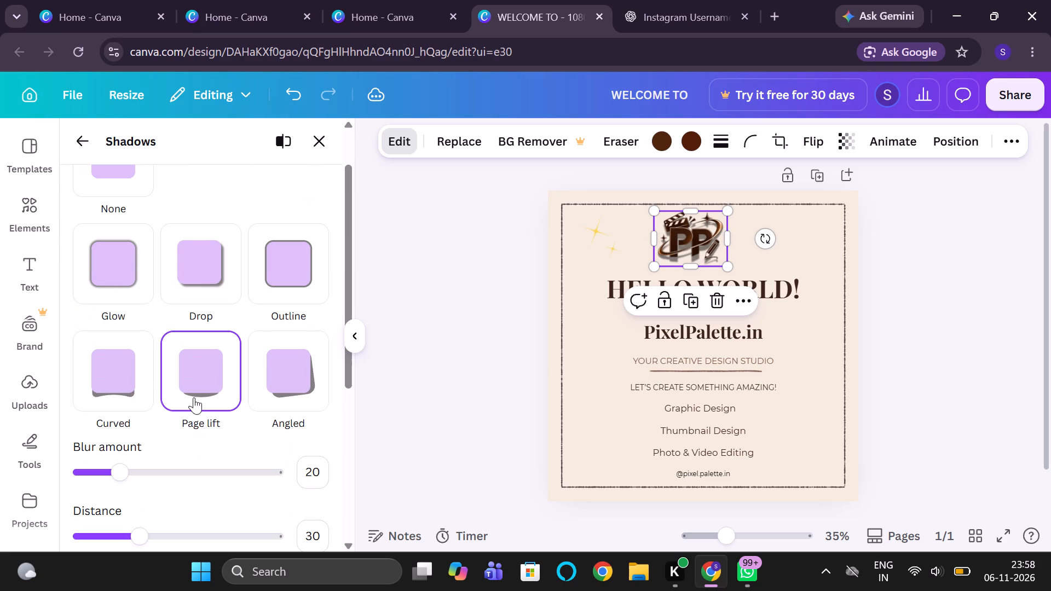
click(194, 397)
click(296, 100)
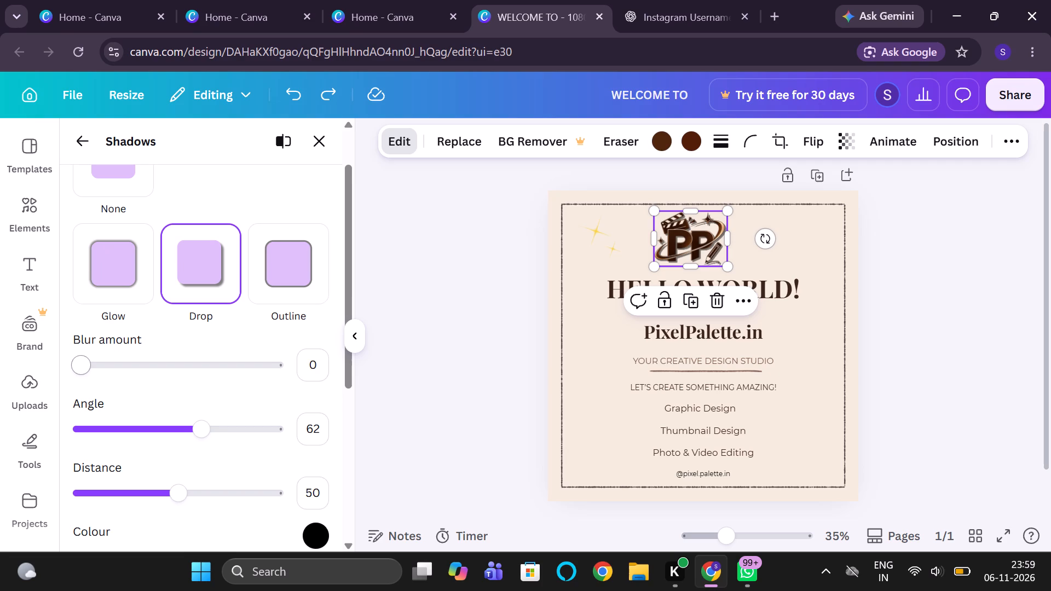
Set the PP logo's drop shadow to a blur amount of 8 and a distance of 3.
drag(84, 366, 96, 366)
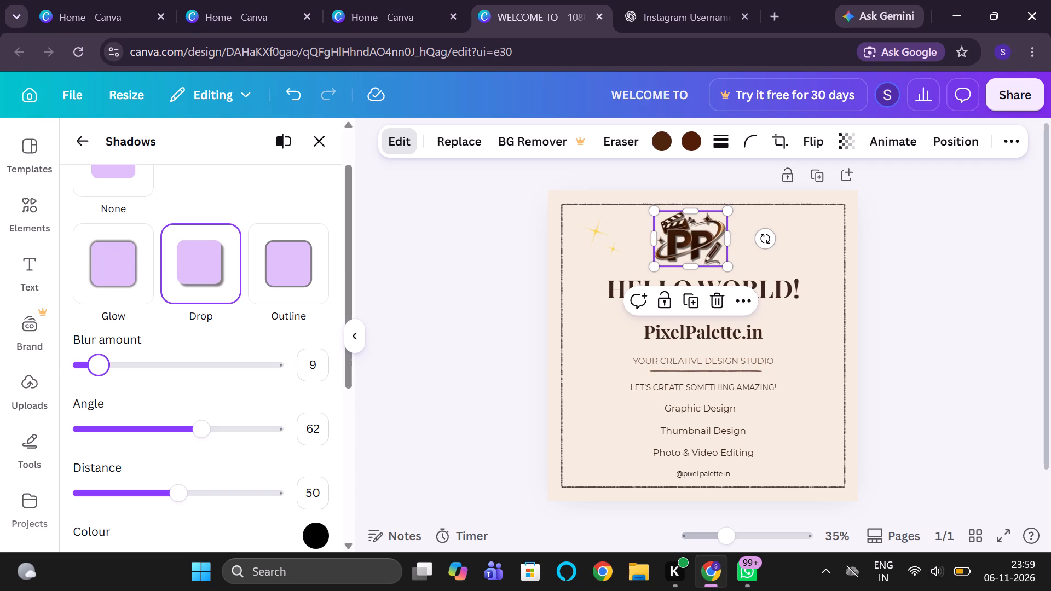
drag(96, 366, 93, 371)
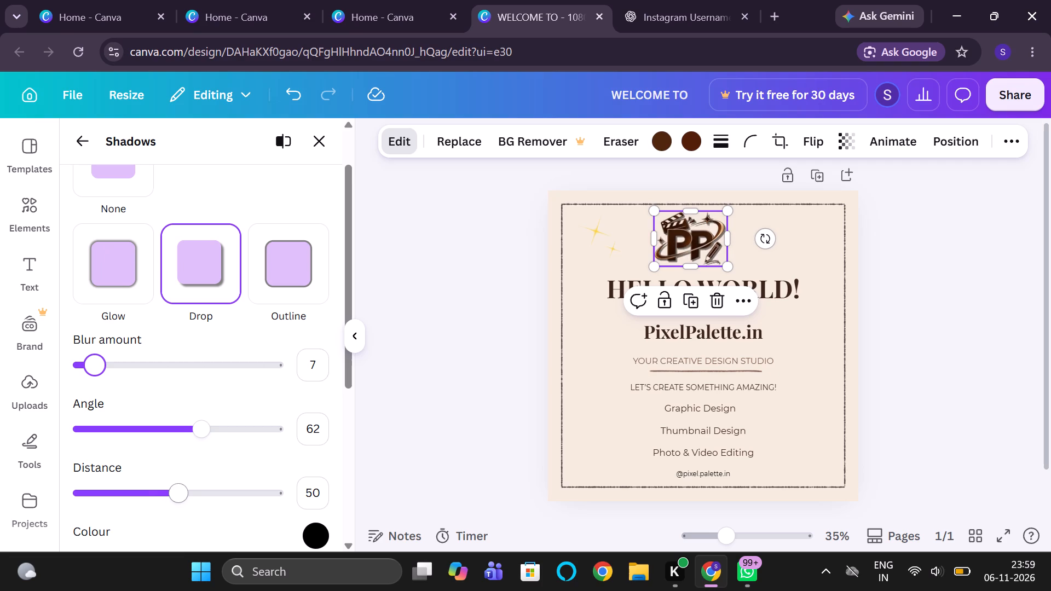
click(98, 370)
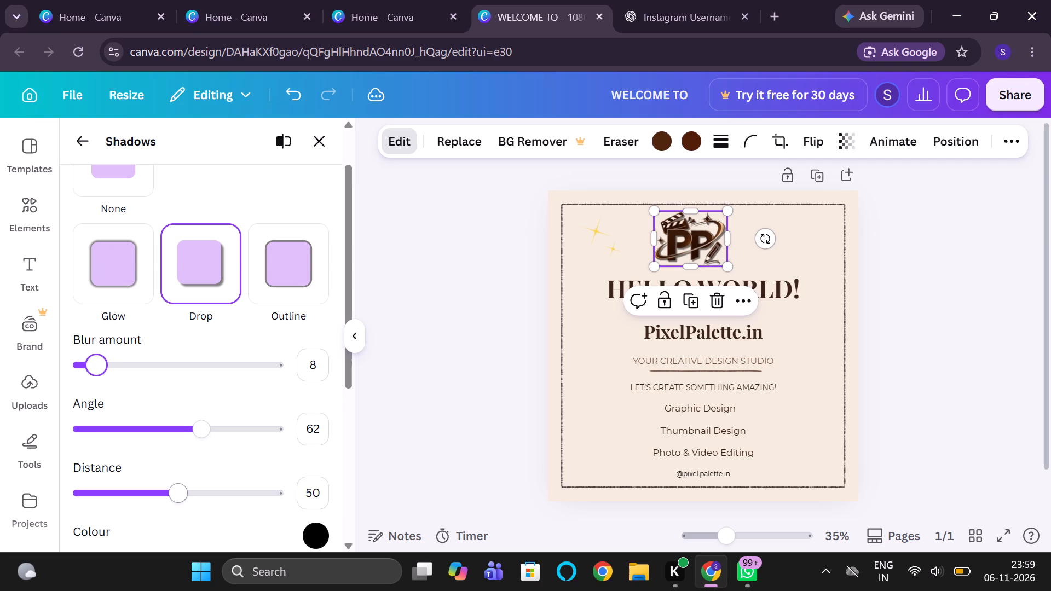
drag(176, 495, 89, 495)
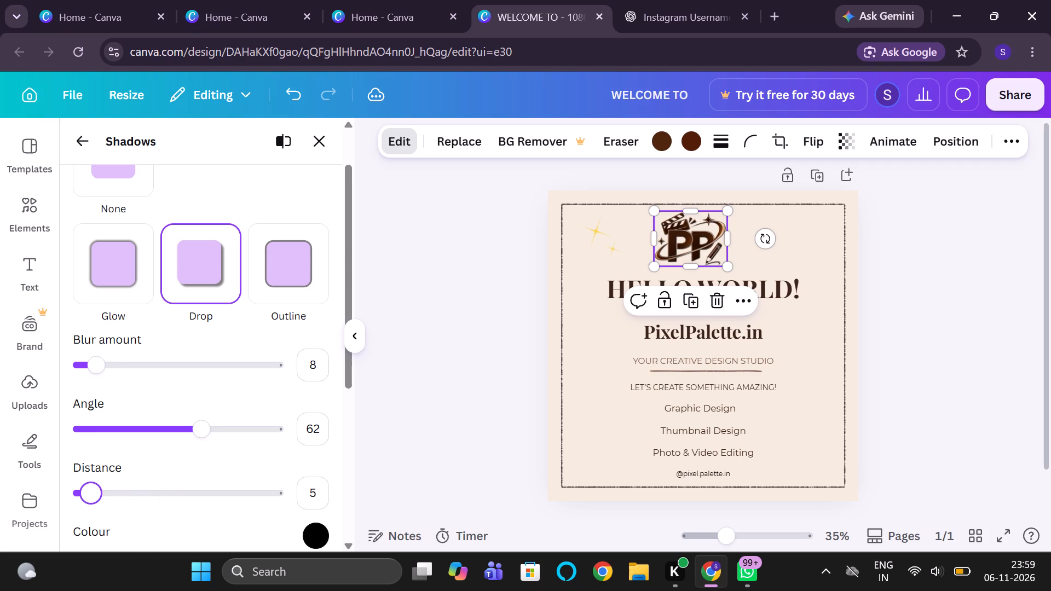
drag(89, 495, 85, 495)
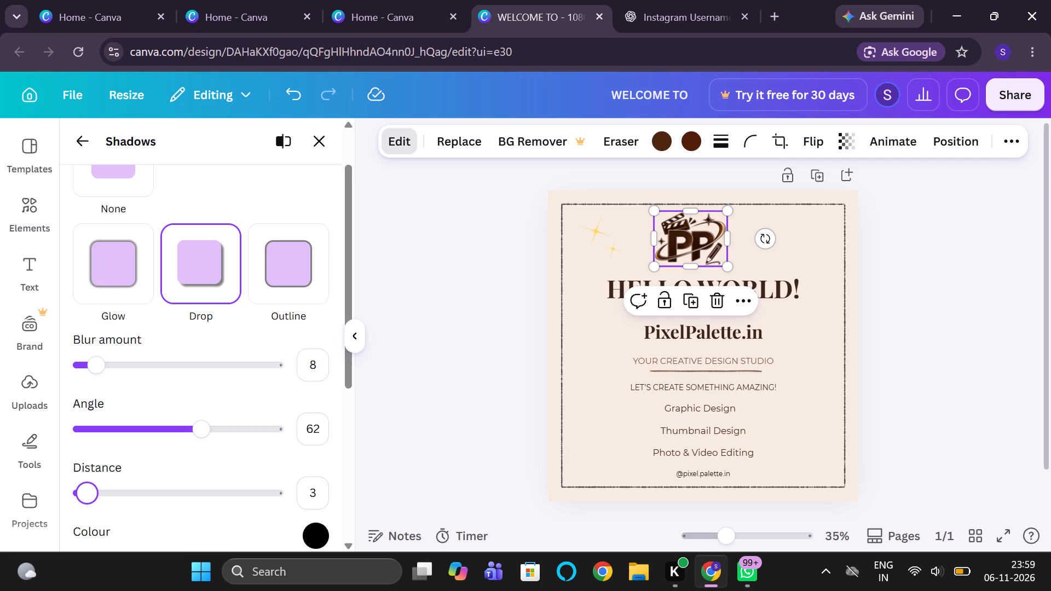
Change the colour of the PP logo's drop shadow to dark brown #3B2418.
scroll(163, 466, down, 1)
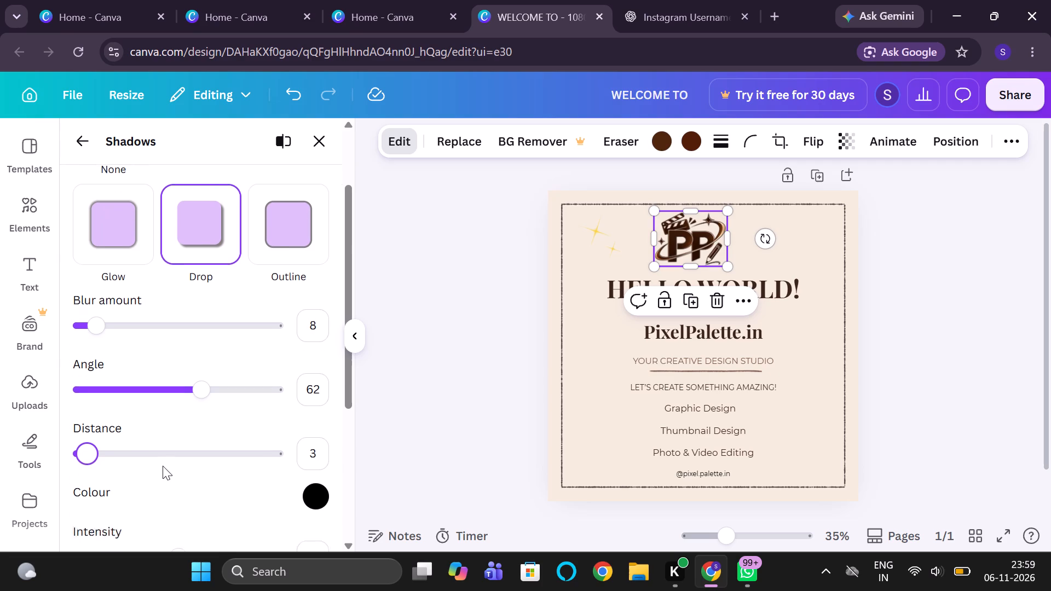
scroll(163, 466, down, 2)
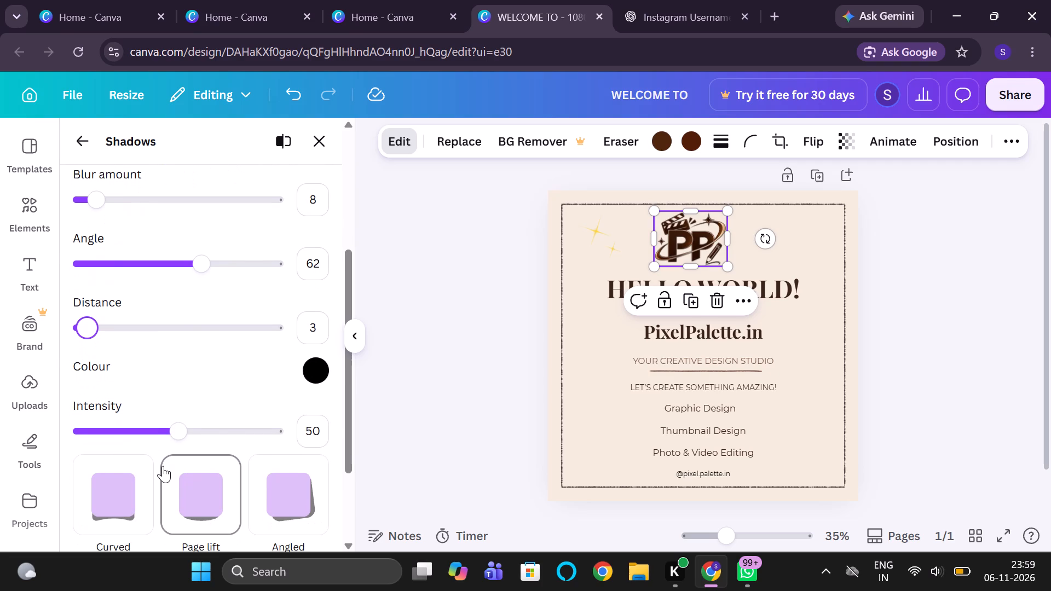
scroll(163, 466, down, 1)
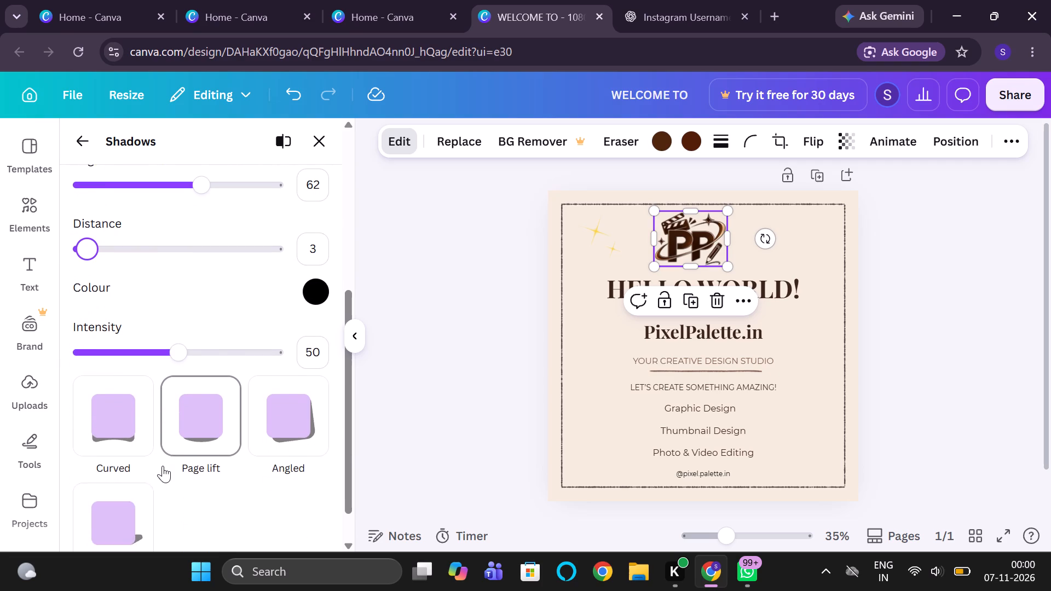
scroll(163, 466, down, 2)
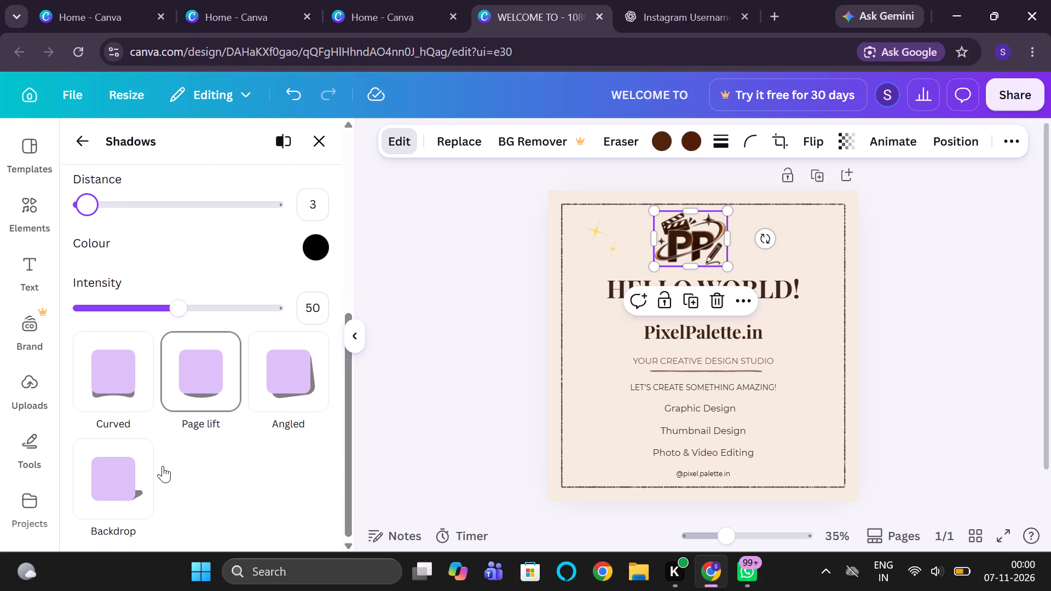
scroll(163, 466, down, 1)
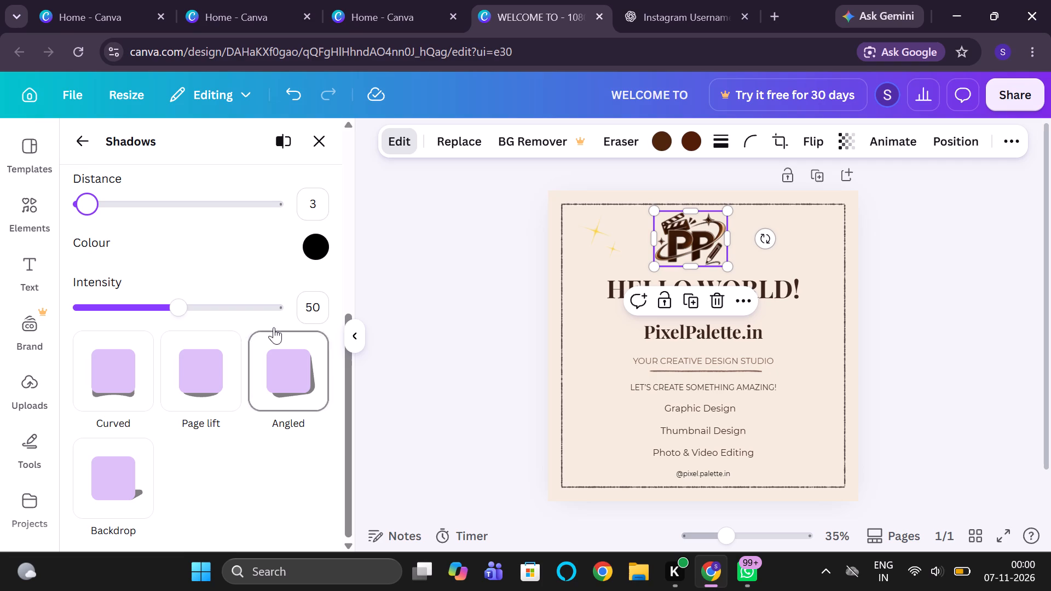
click(314, 256)
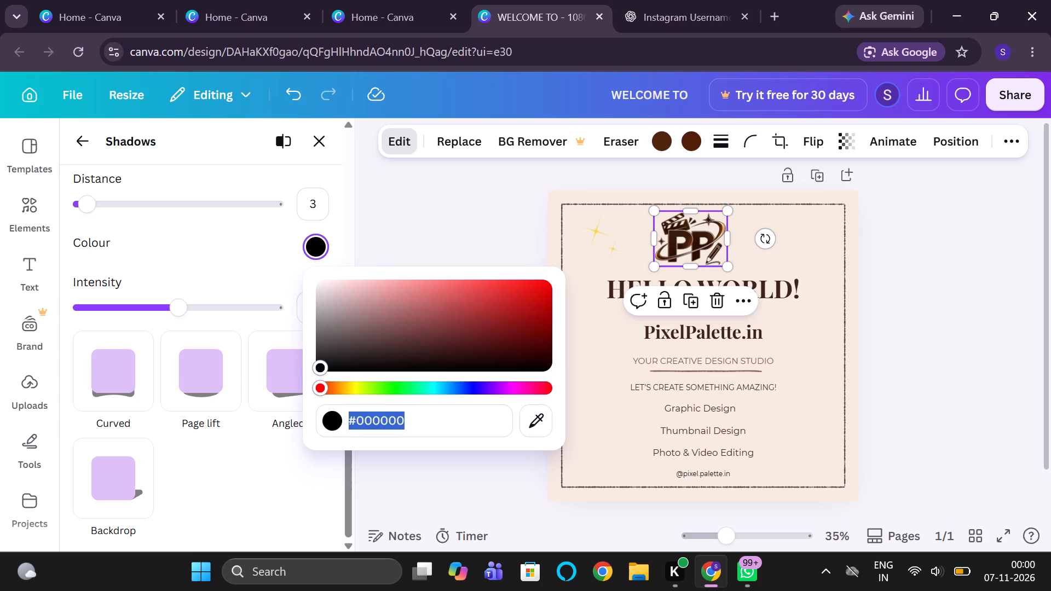
key(BackSpace)
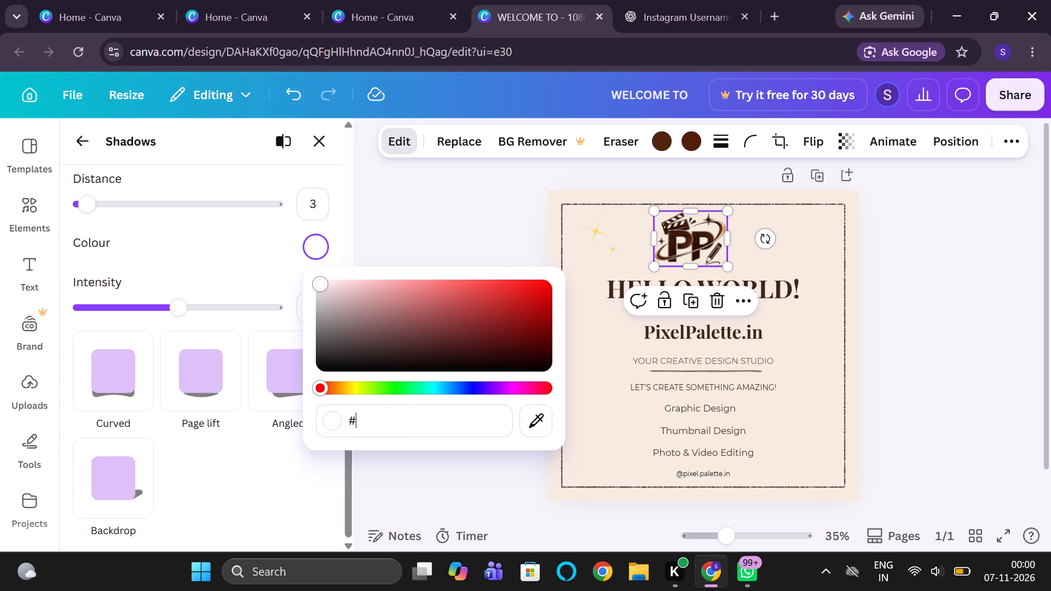
key(3)
key(b)
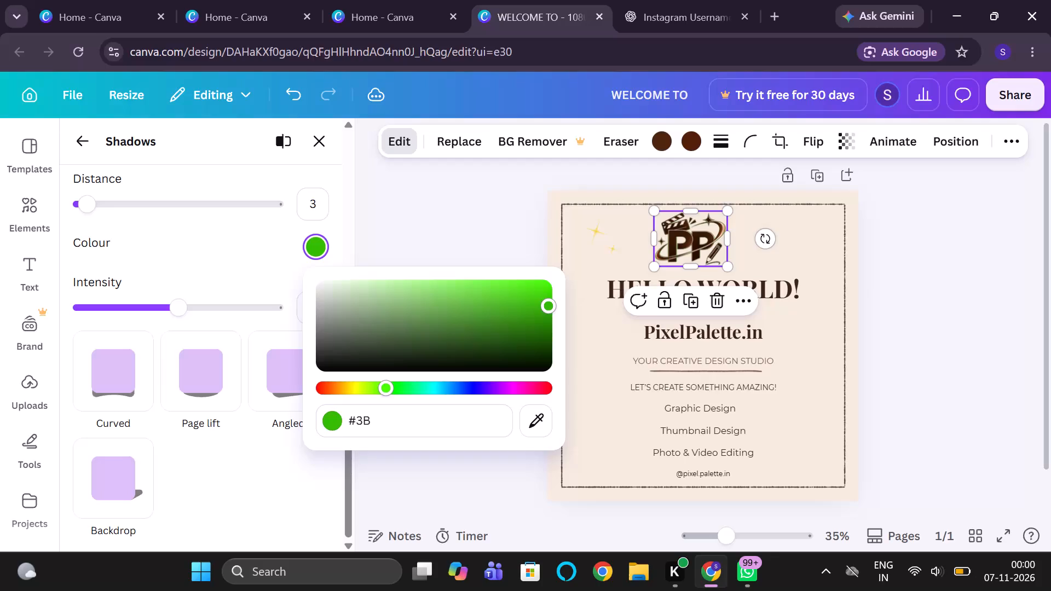
key(2)
text(418)
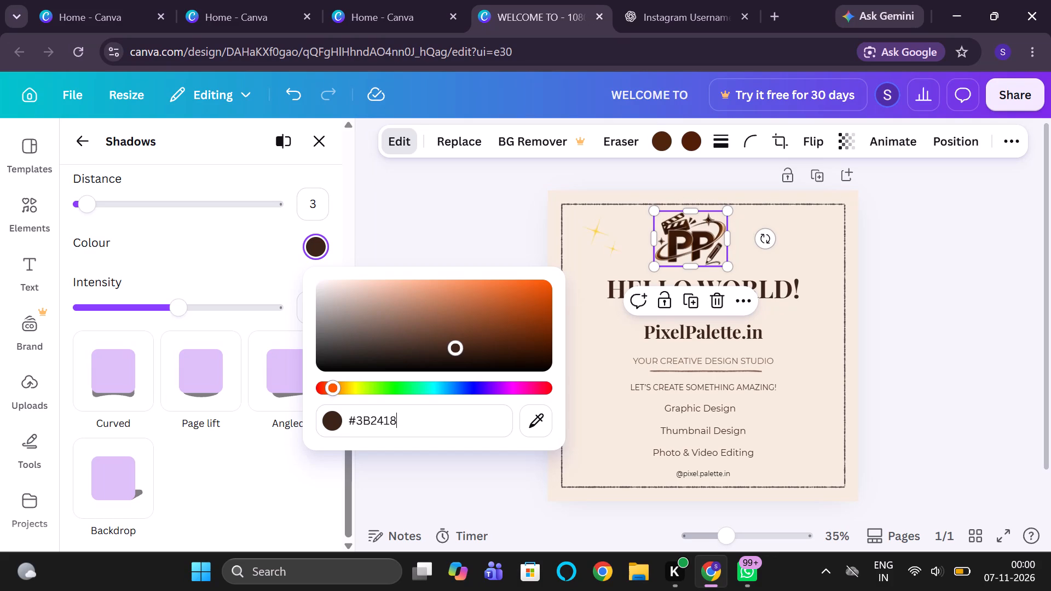
key(Return)
click(224, 273)
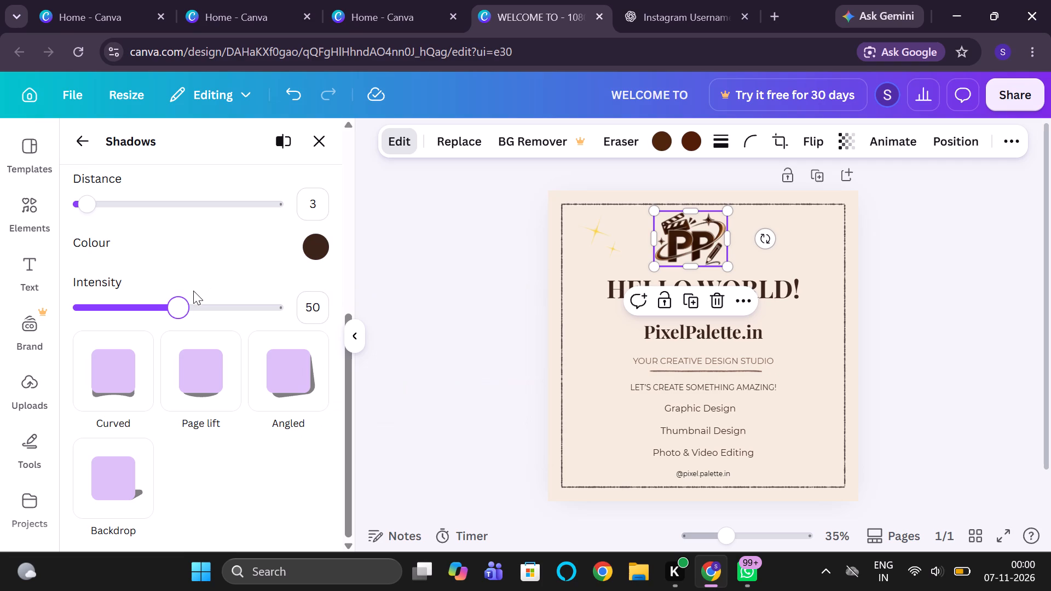
Lower the drop shadow's intensity to 20 and close the logo's shadow settings.
drag(184, 312, 163, 312)
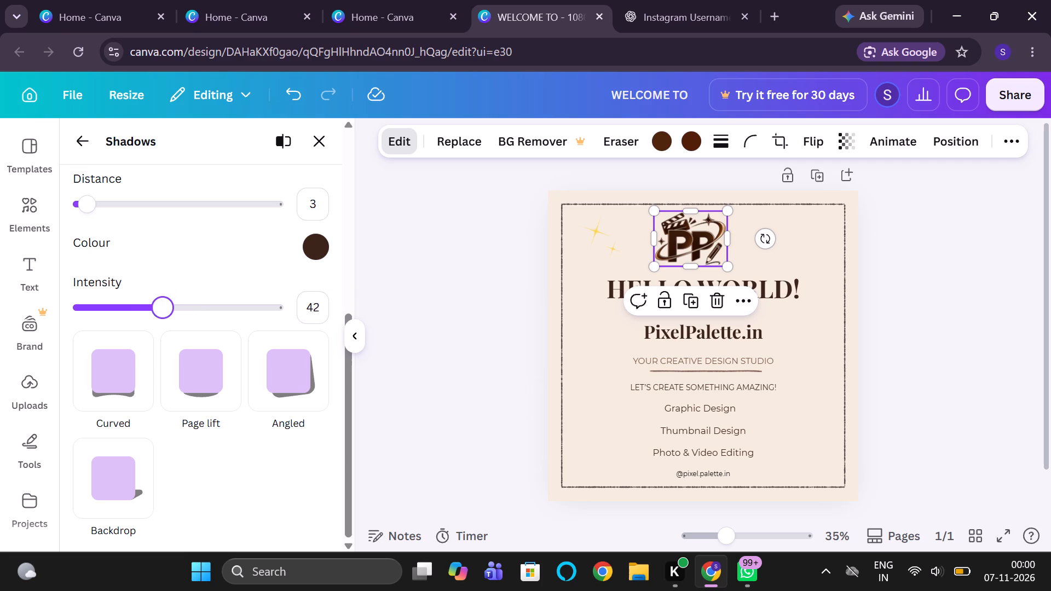
drag(163, 312, 130, 310)
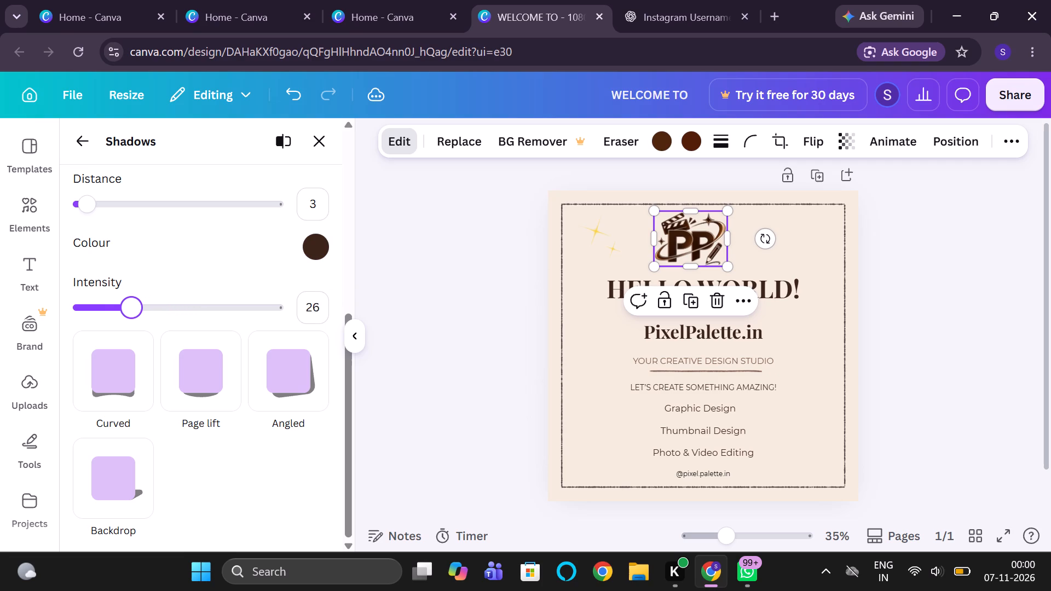
drag(130, 310, 114, 304)
drag(114, 304, 118, 302)
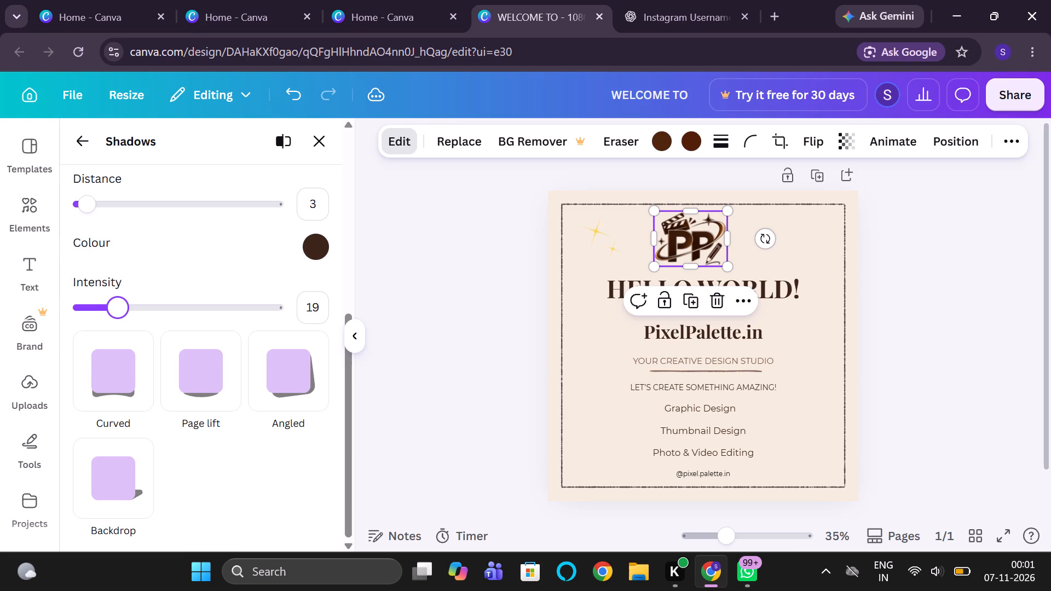
drag(118, 302, 119, 302)
click(326, 149)
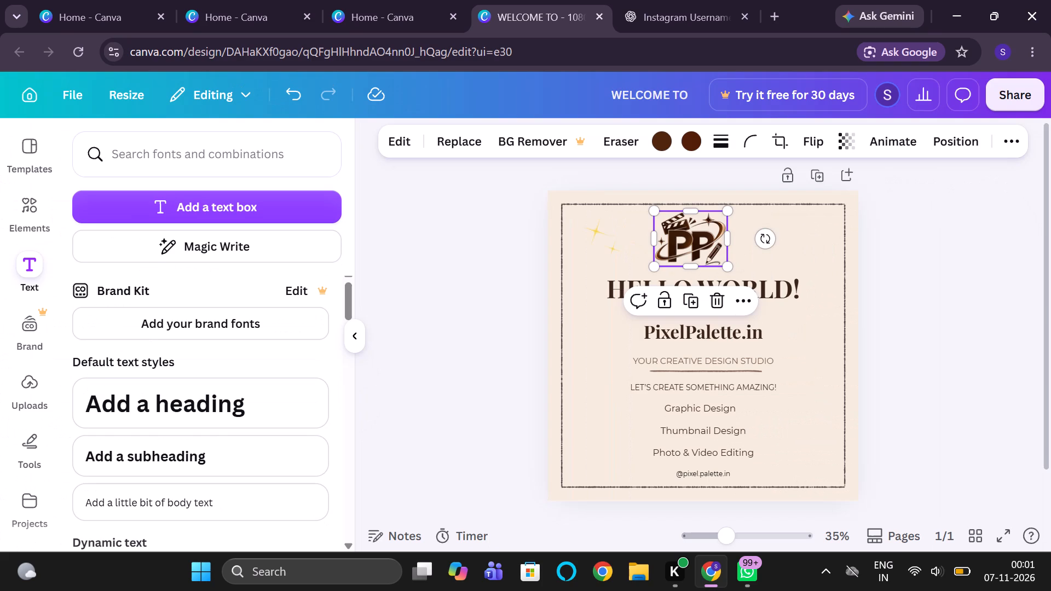
Check the post full screen, zooming in on the PP logo to examine its shadow, and return to the editor.
click(1003, 534)
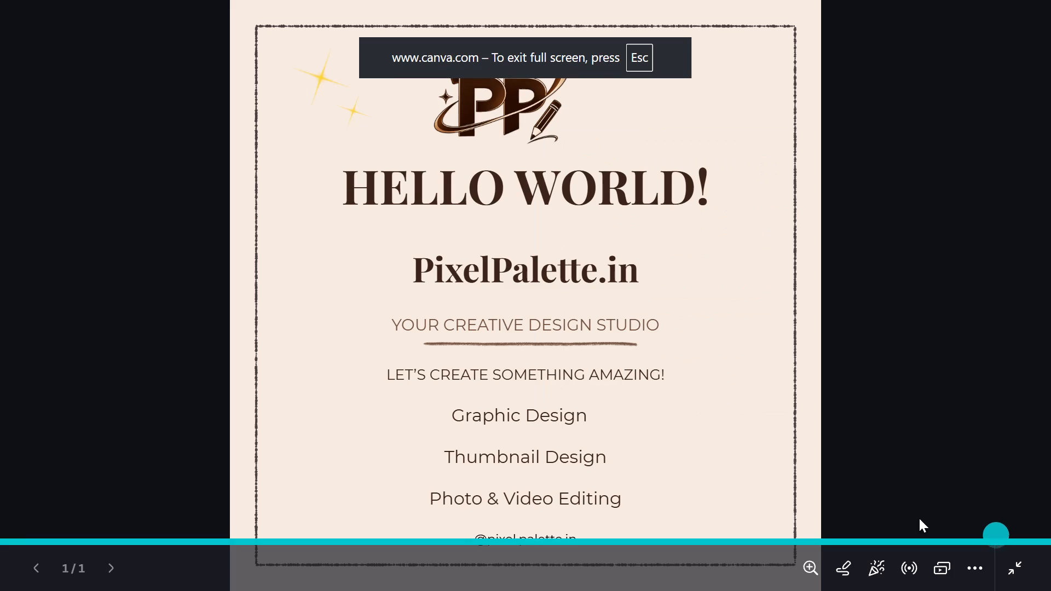
click(921, 432)
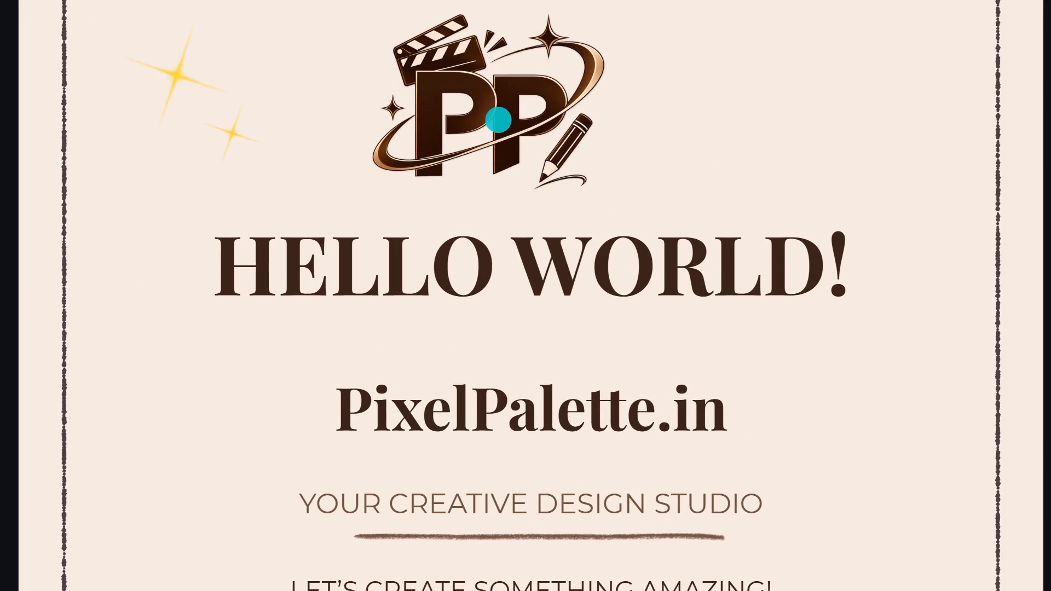
scroll(499, 120, up, 3)
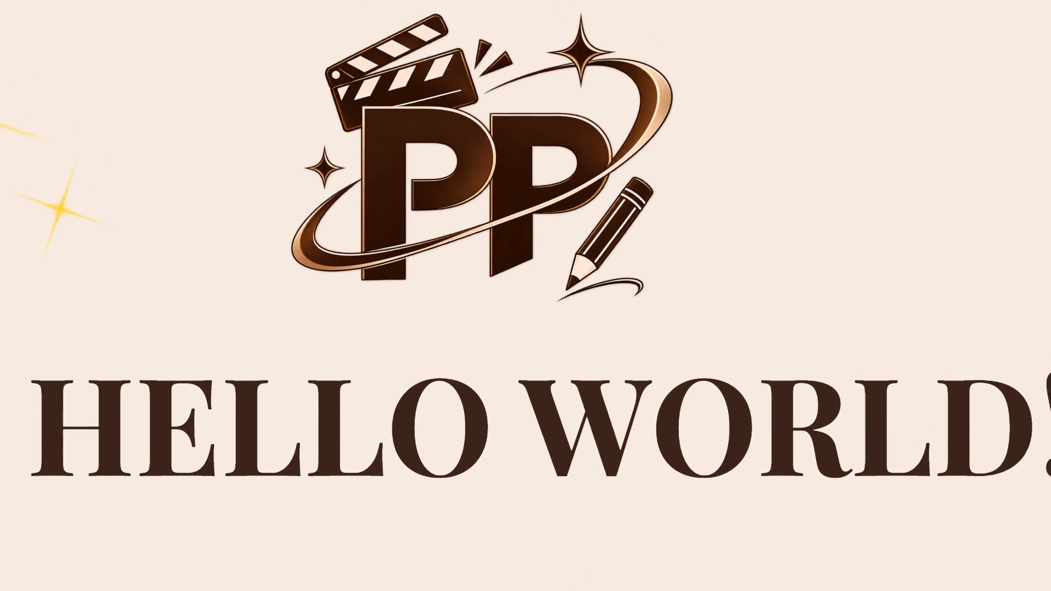
scroll(499, 120, up, 1)
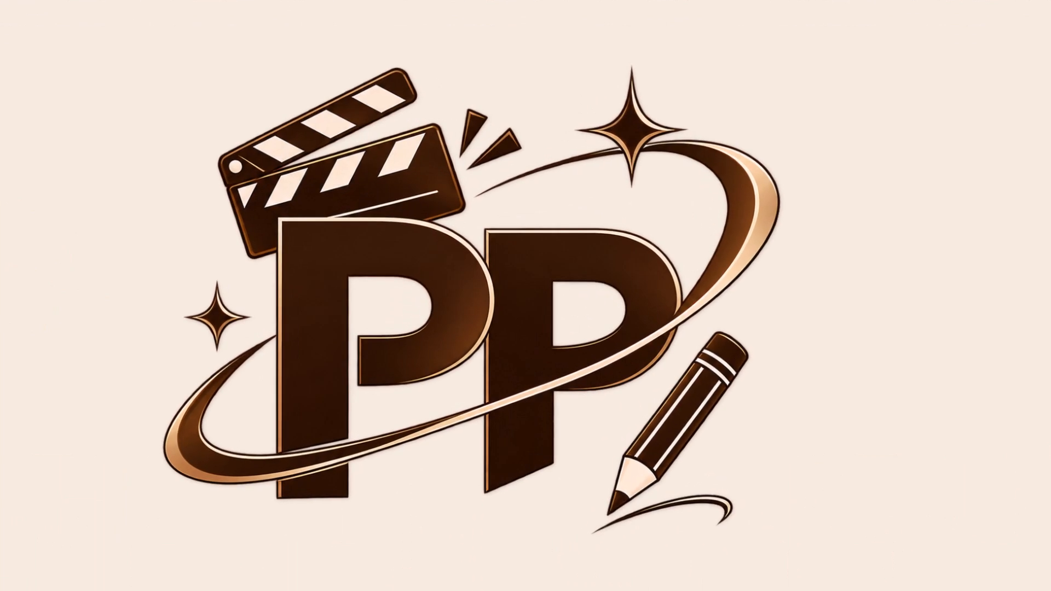
scroll(498, 123, right, 1)
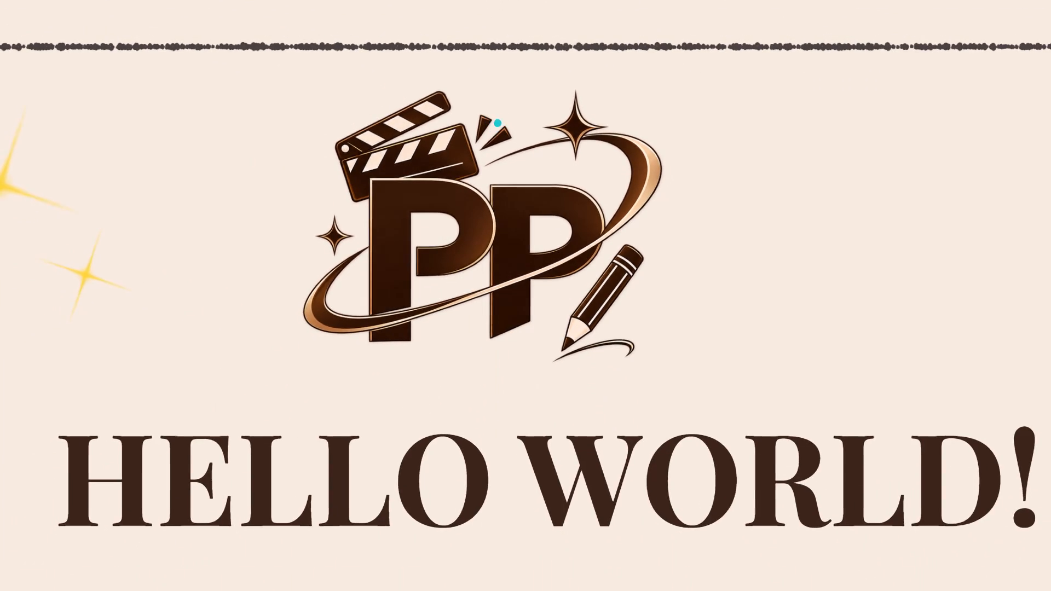
scroll(498, 123, right, 1)
scroll(498, 123, down, 1)
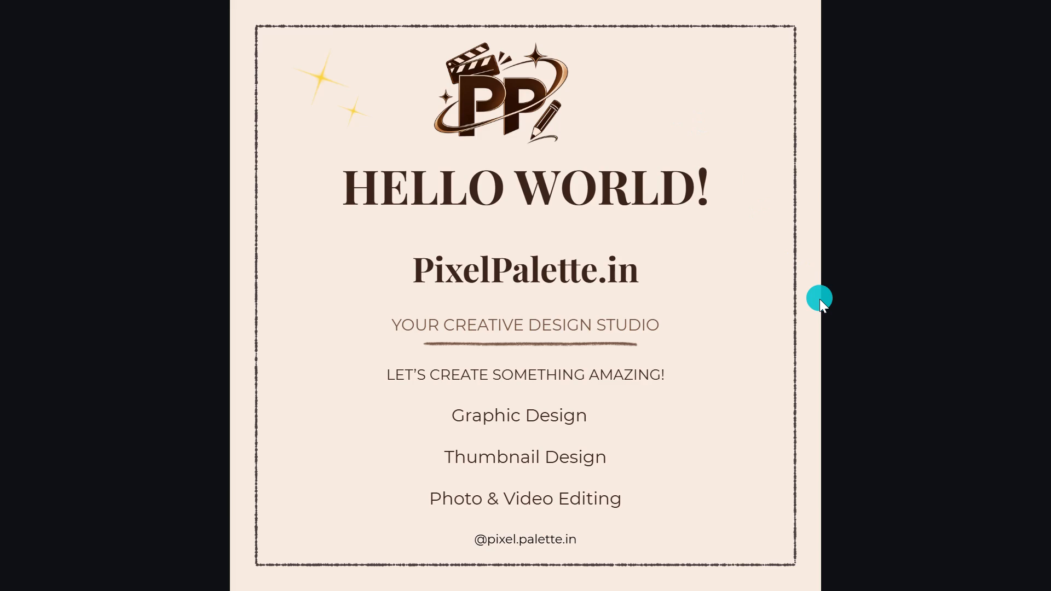
key(Escape)
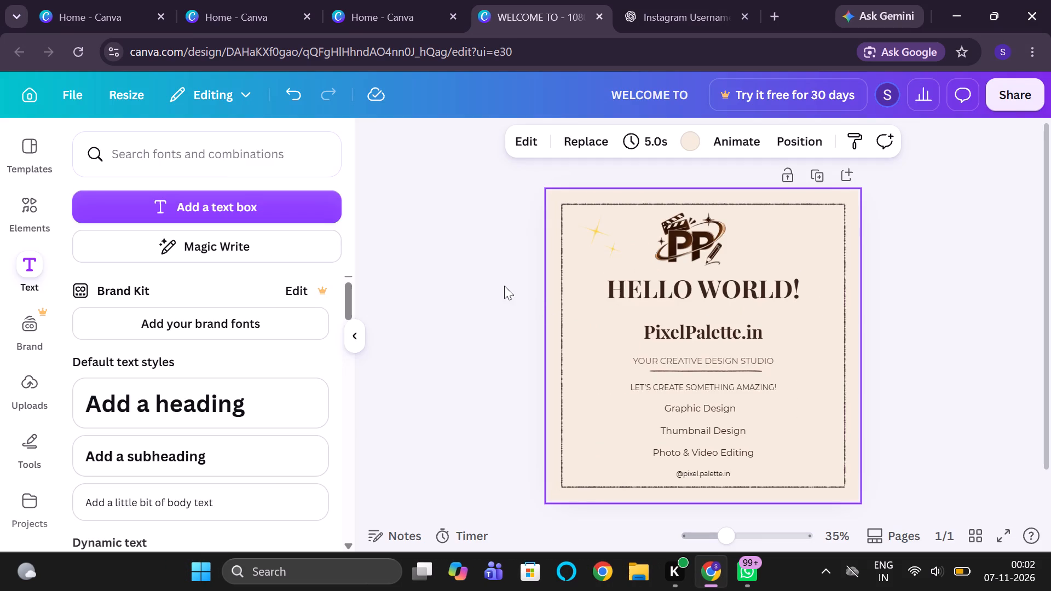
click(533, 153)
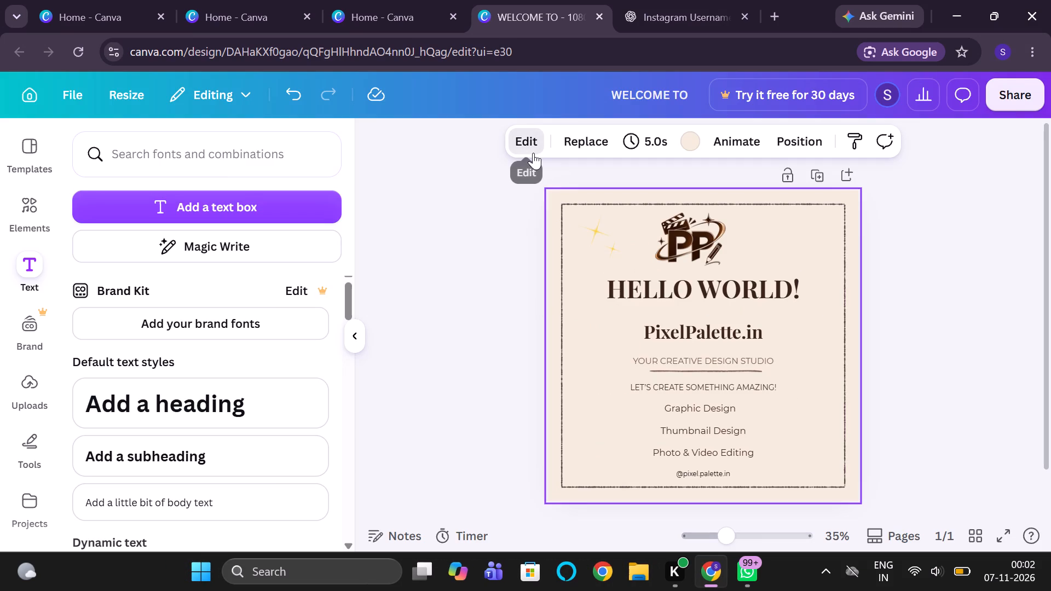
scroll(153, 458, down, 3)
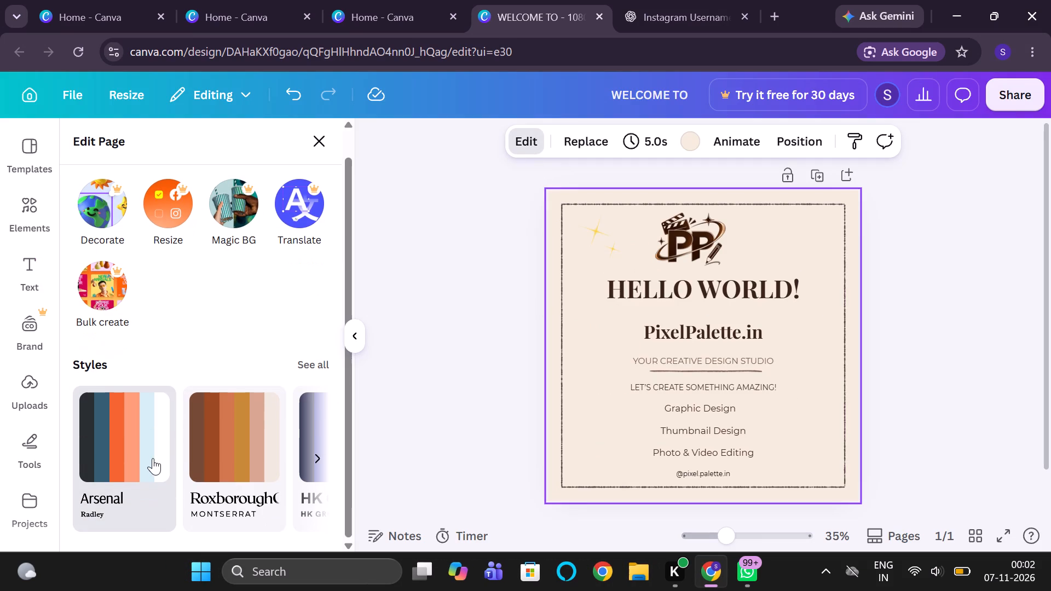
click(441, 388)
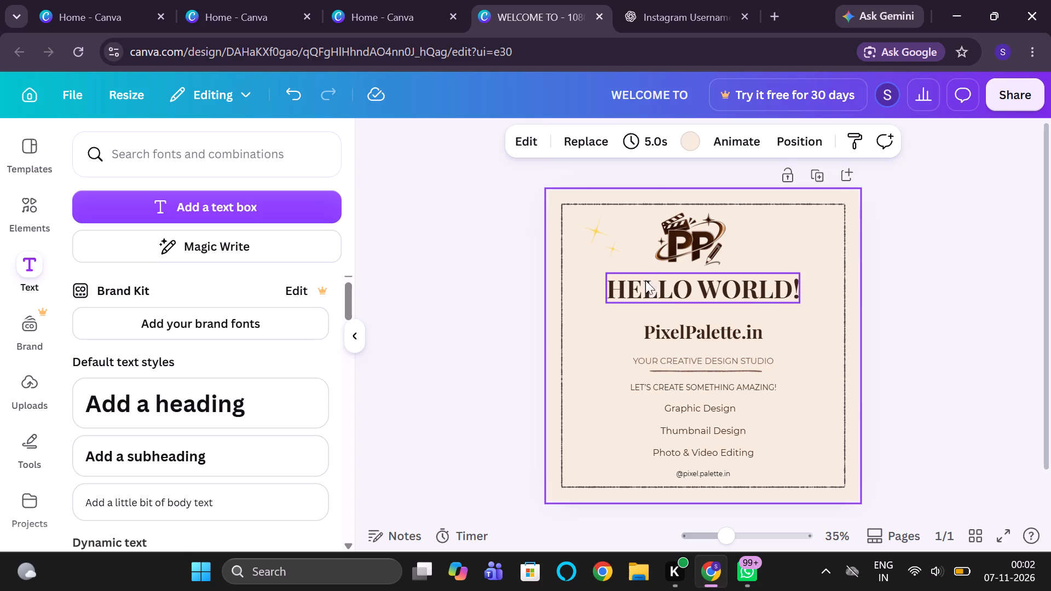
Select the PP logo from the layer list and set its drop shadow's distance to 6.
click(678, 244)
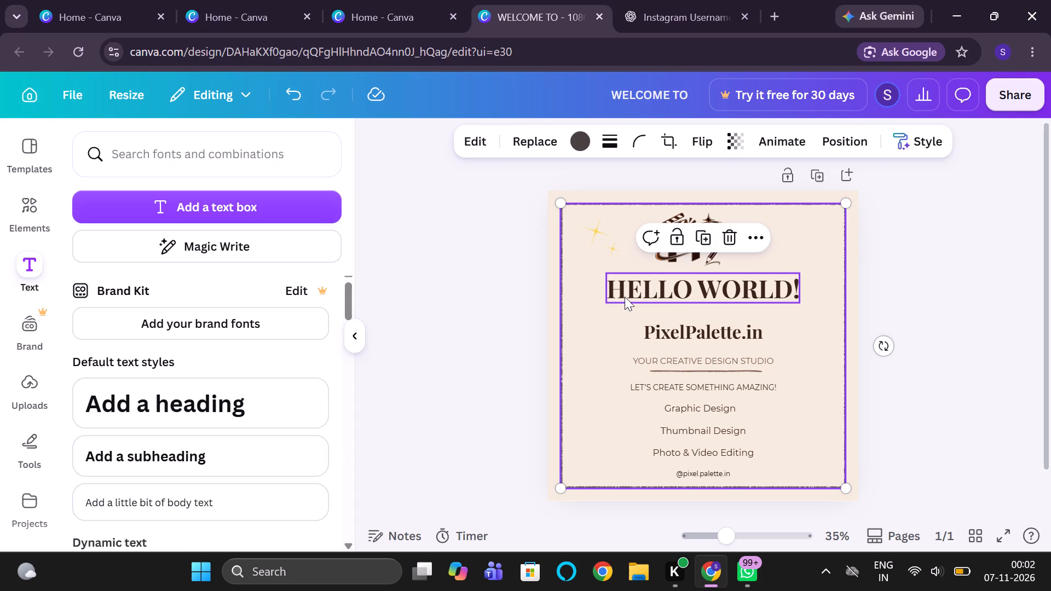
click(827, 138)
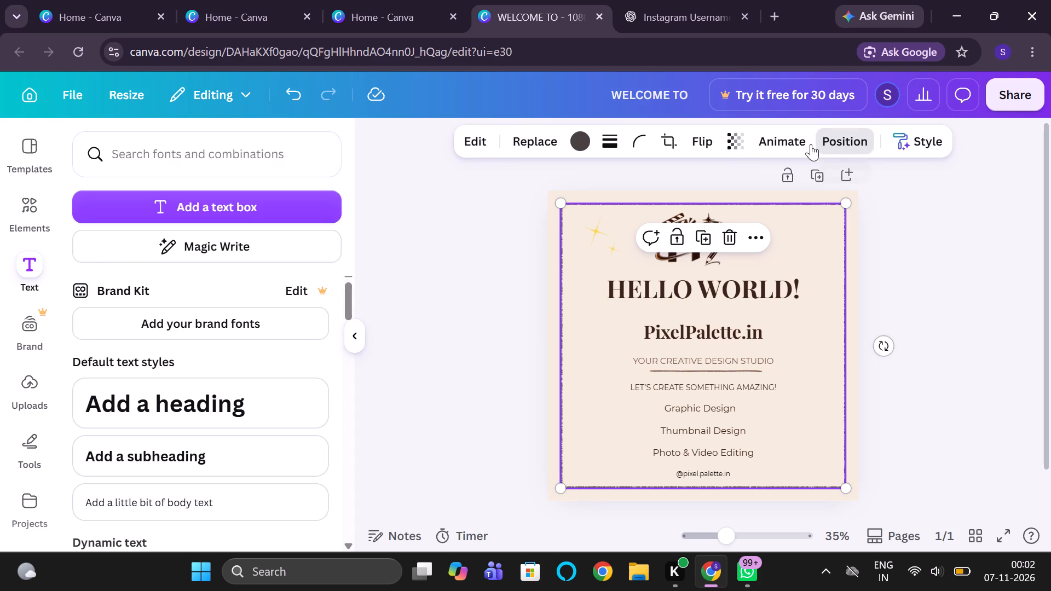
scroll(238, 414, down, 3)
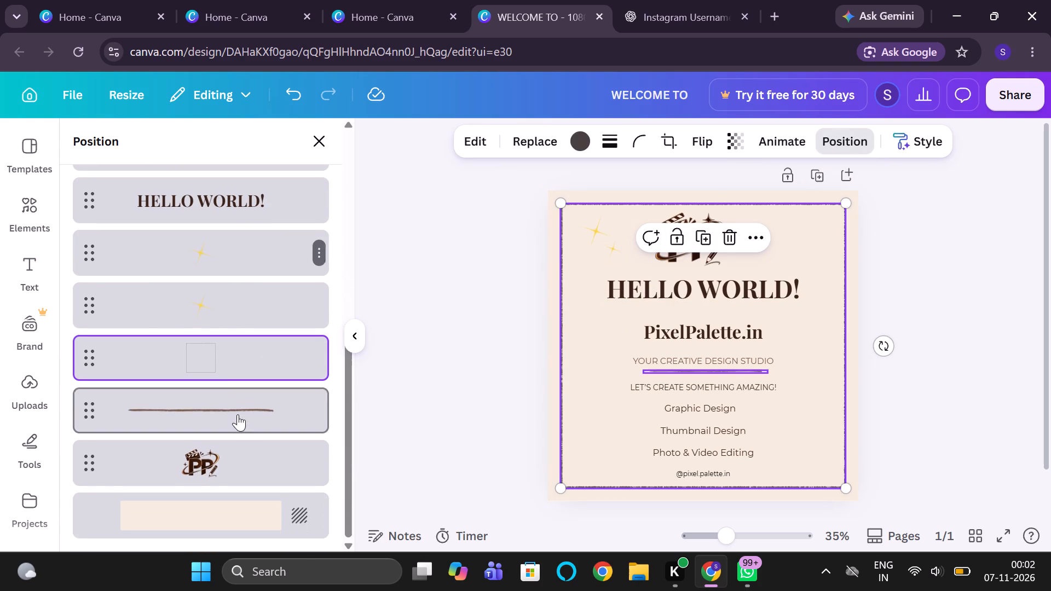
click(233, 465)
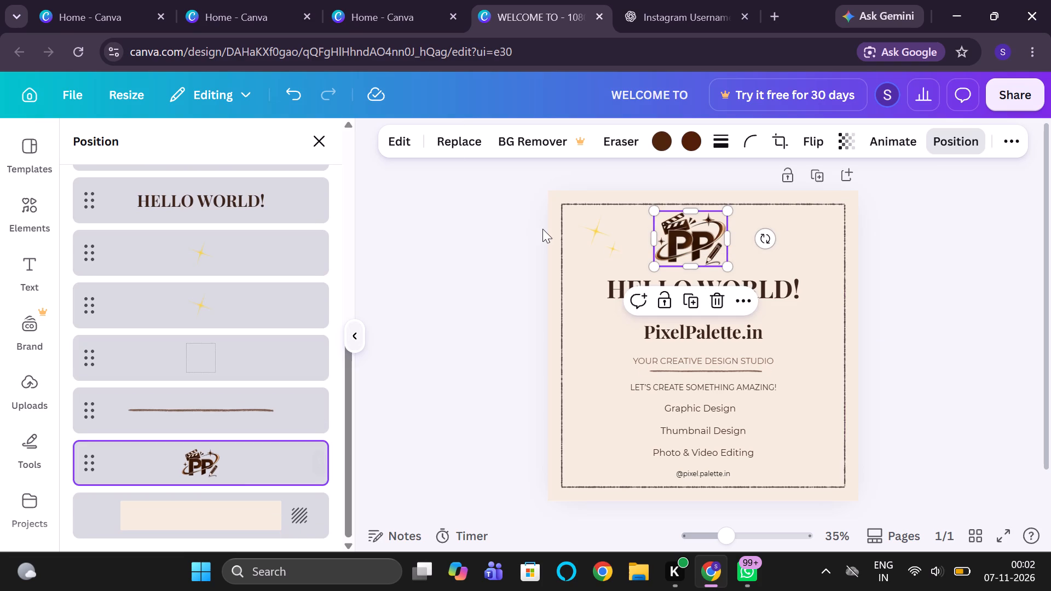
click(400, 147)
scroll(201, 358, down, 3)
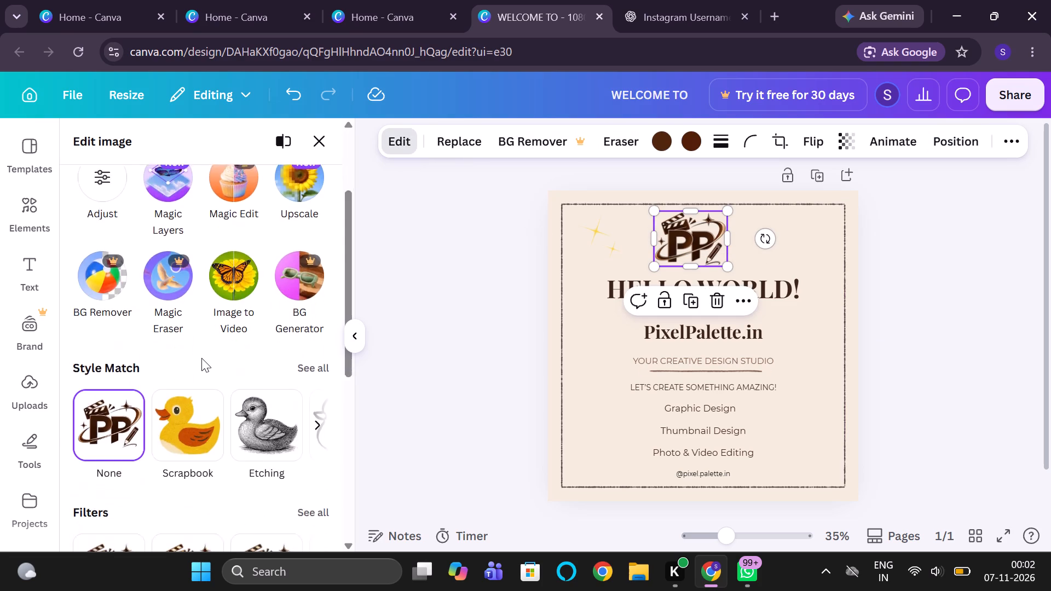
scroll(201, 358, down, 5)
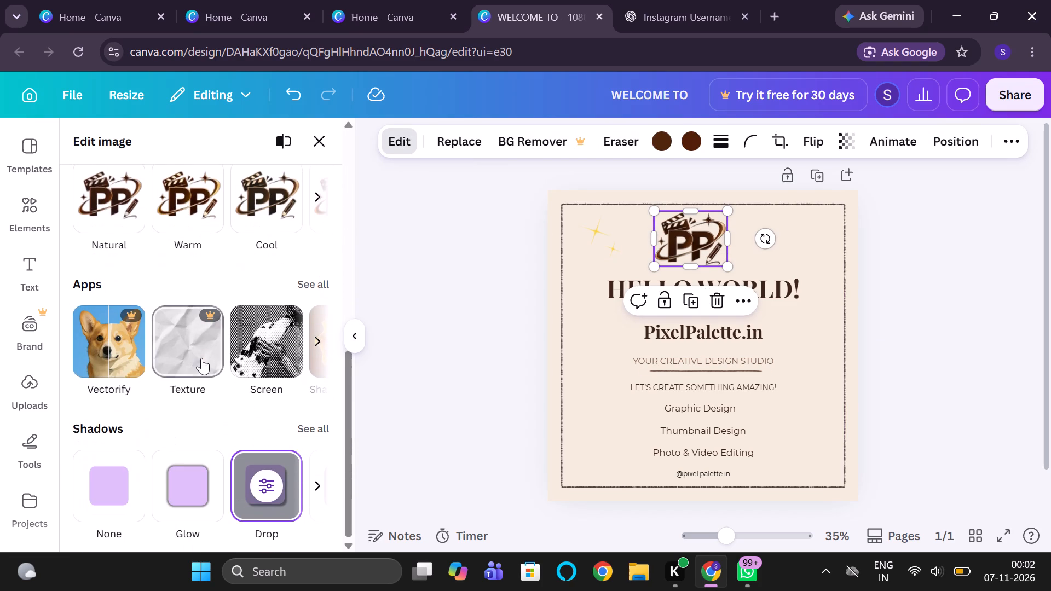
click(308, 428)
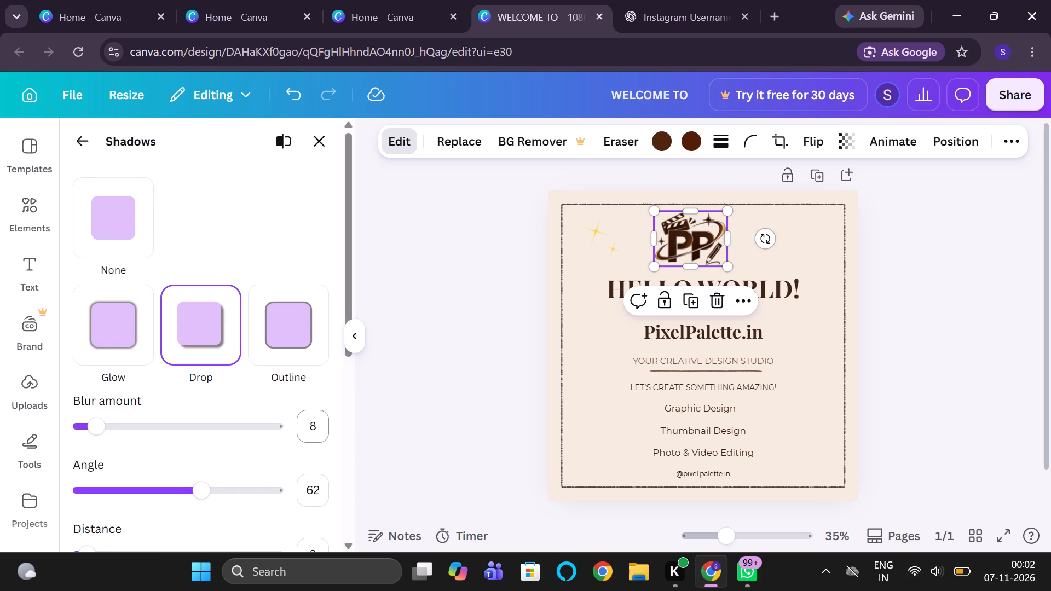
scroll(308, 428, down, 1)
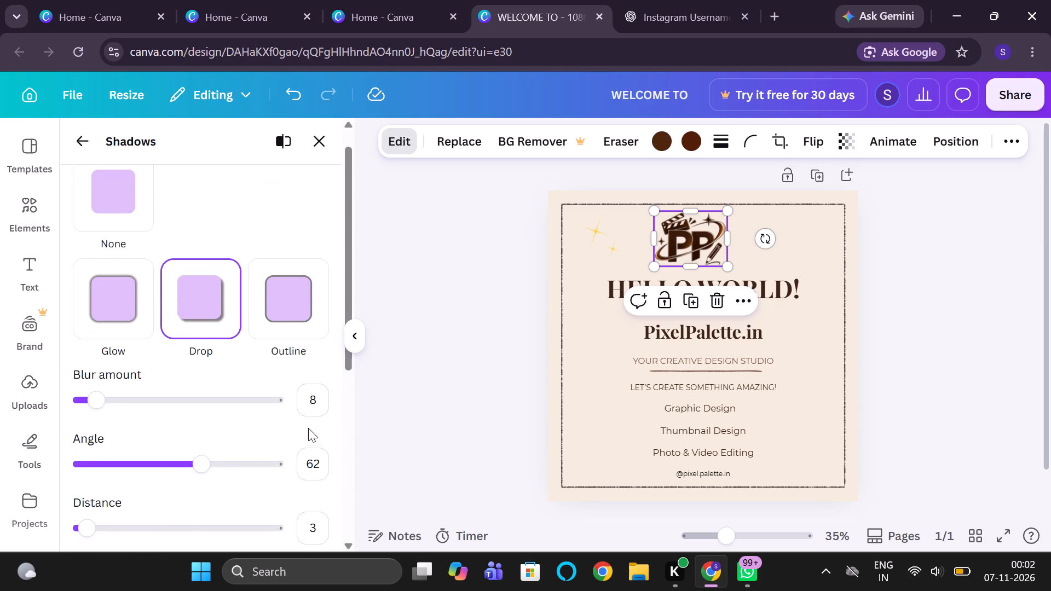
scroll(308, 428, down, 2)
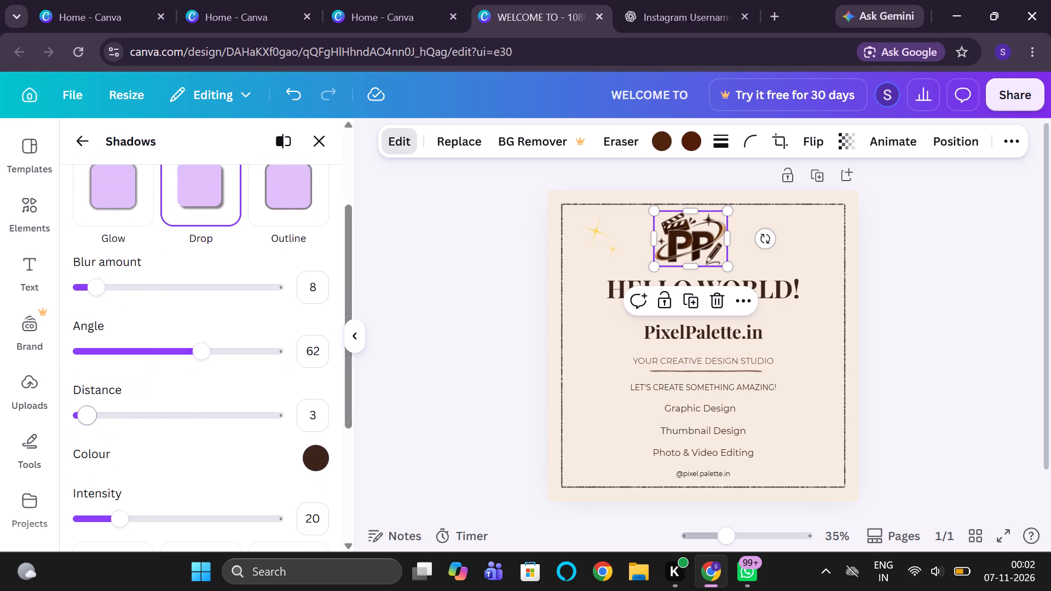
click(88, 416)
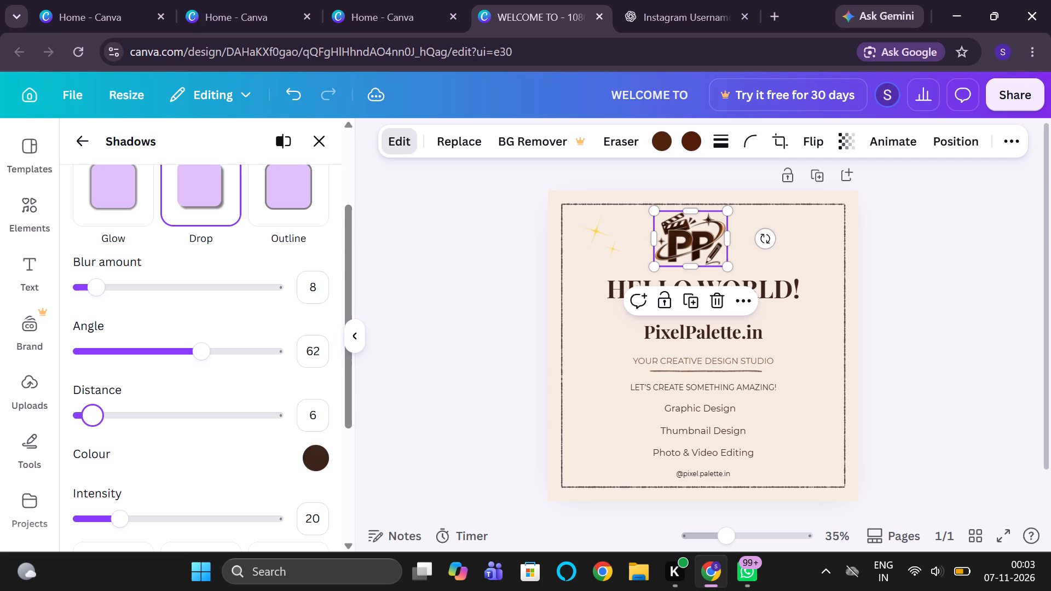
Raise the intensity of the PP logo's drop shadow to 35.
scroll(91, 416, down, 1)
drag(121, 459, 146, 461)
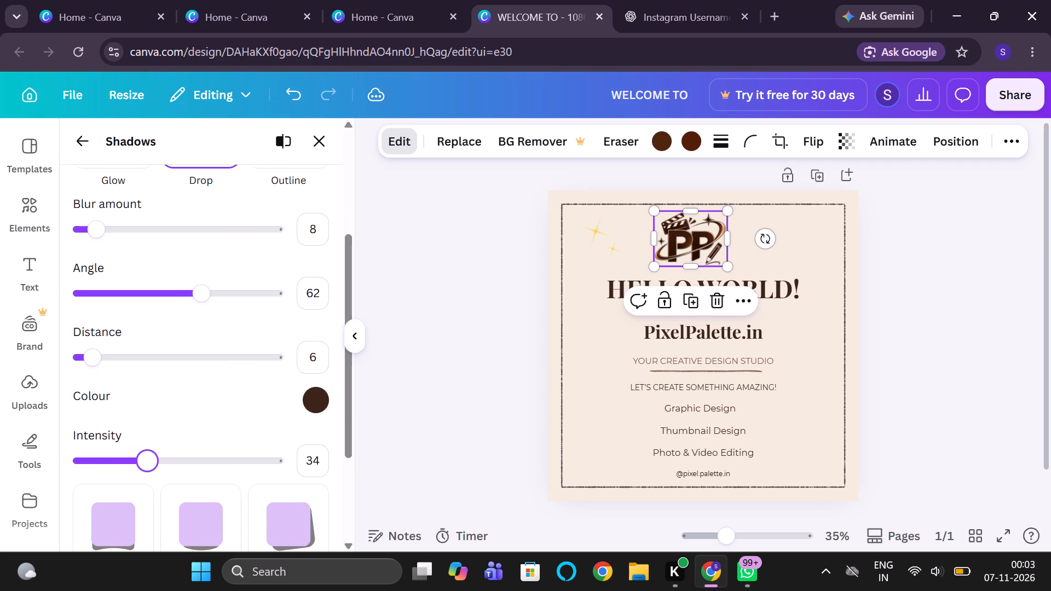
drag(146, 461, 149, 461)
scroll(149, 461, down, 1)
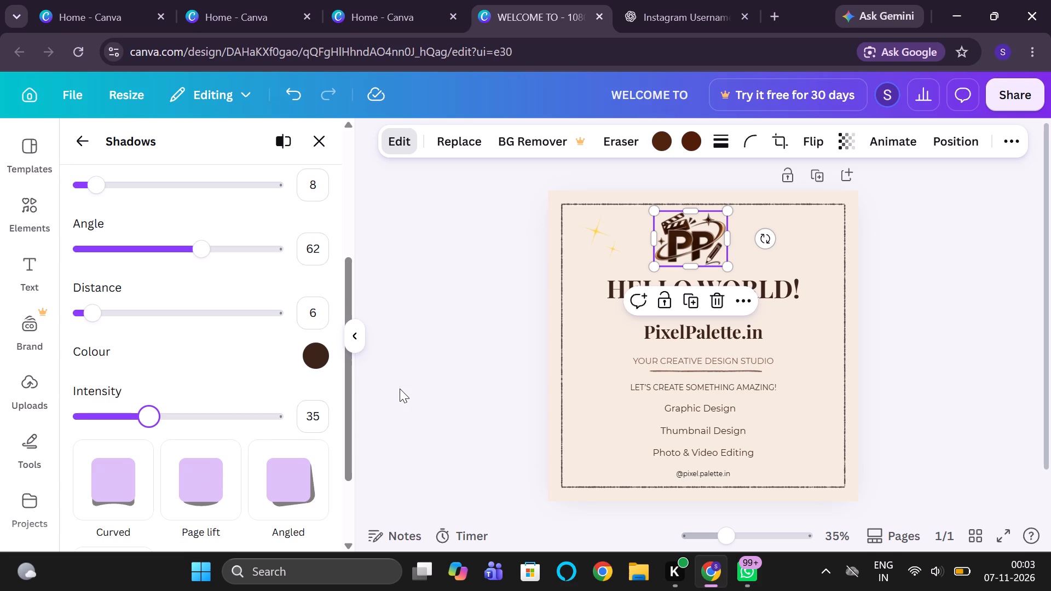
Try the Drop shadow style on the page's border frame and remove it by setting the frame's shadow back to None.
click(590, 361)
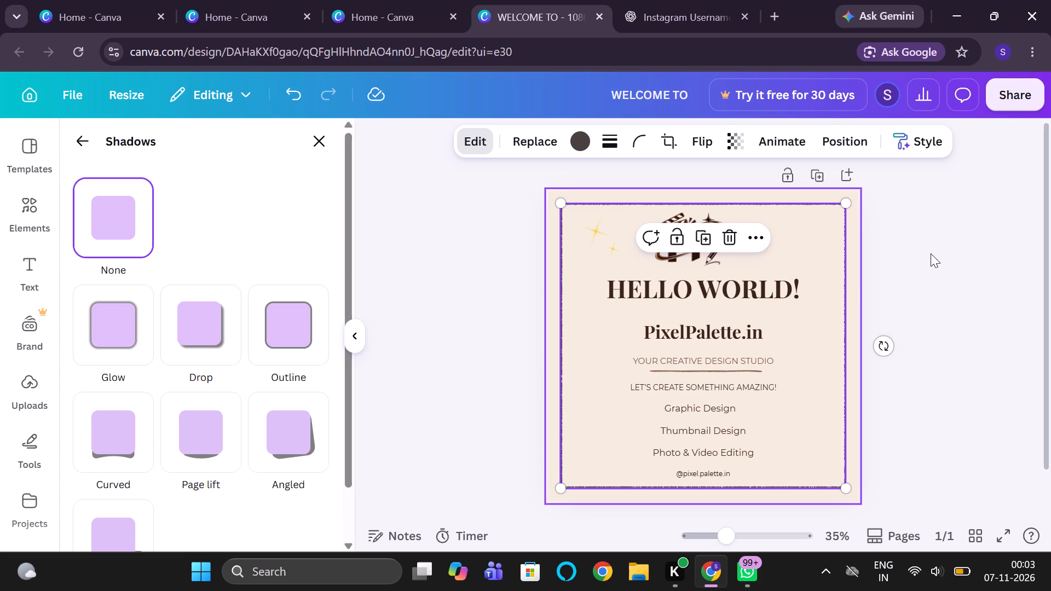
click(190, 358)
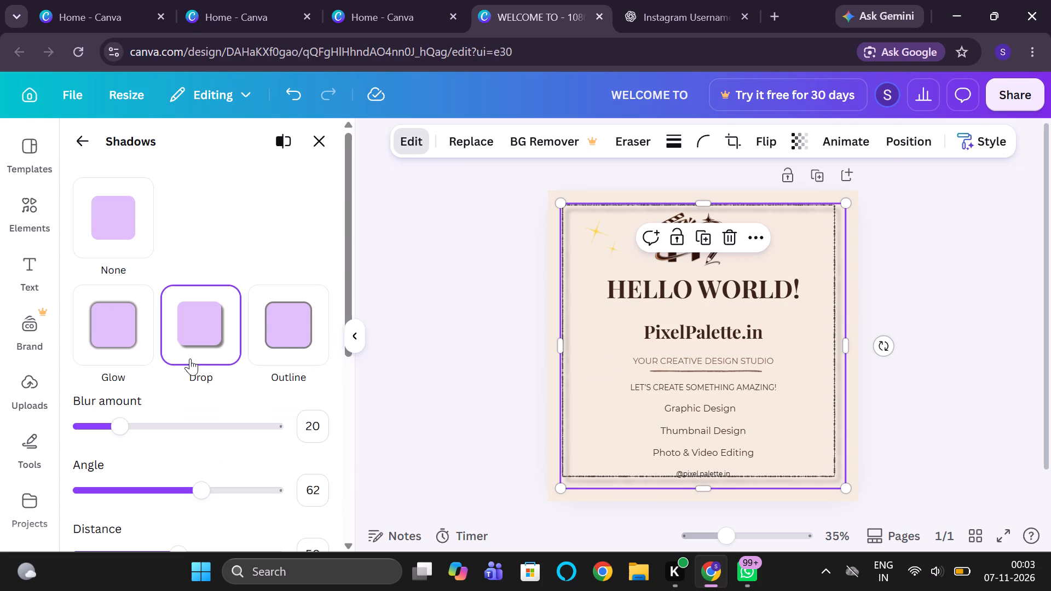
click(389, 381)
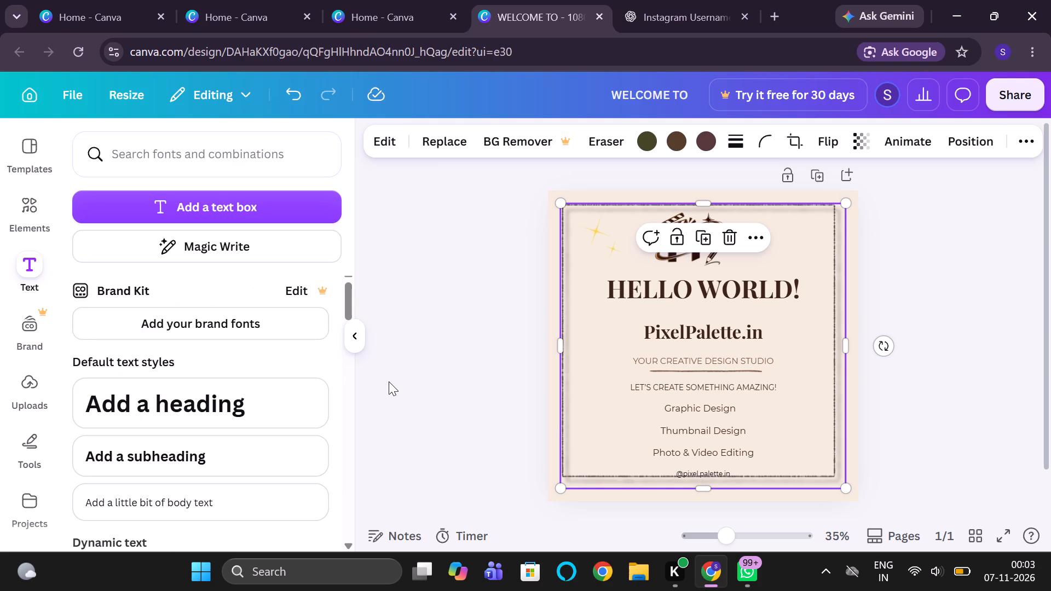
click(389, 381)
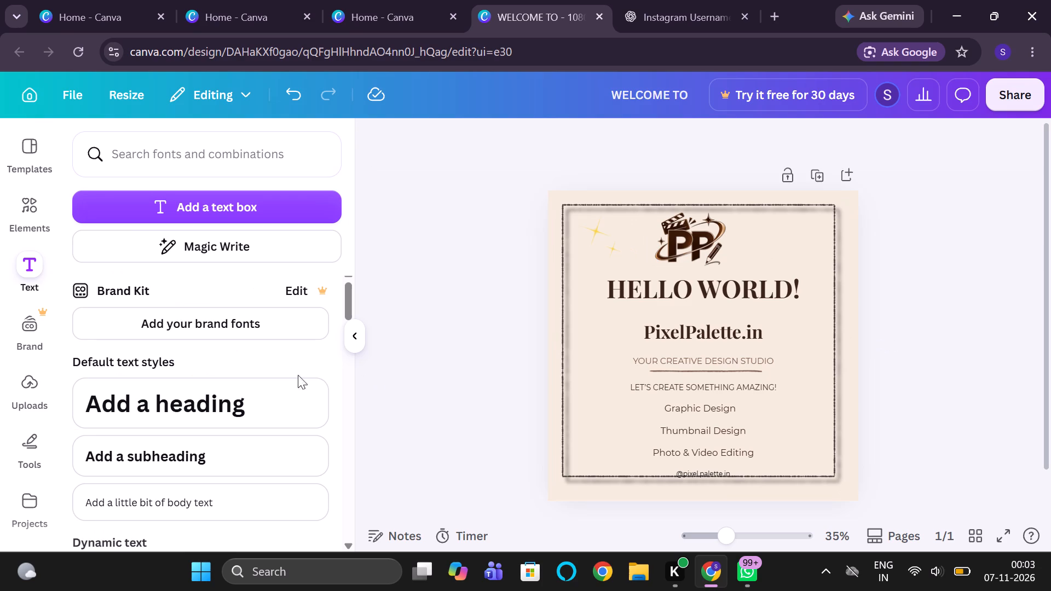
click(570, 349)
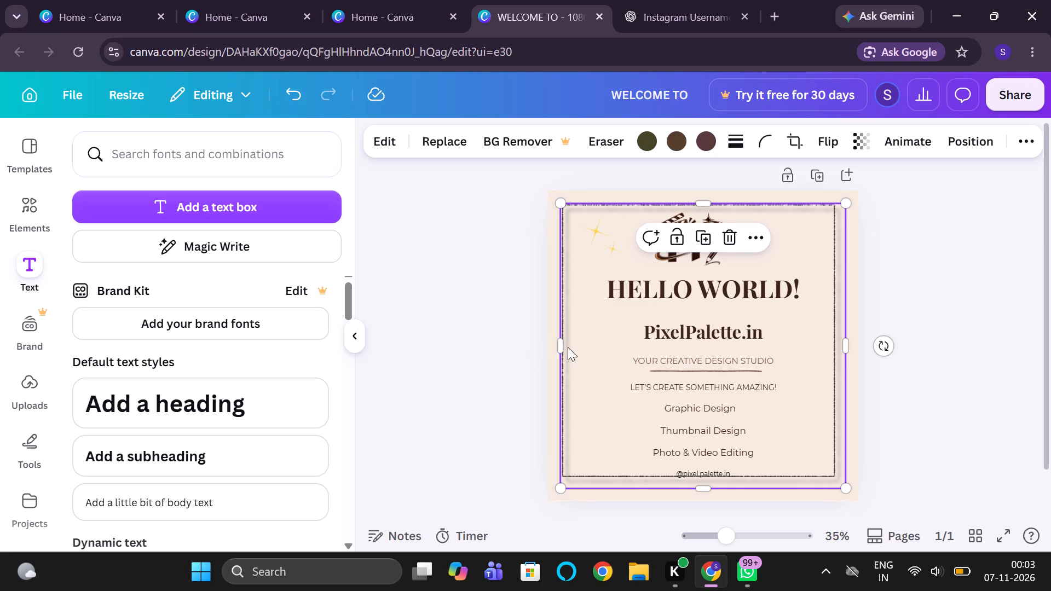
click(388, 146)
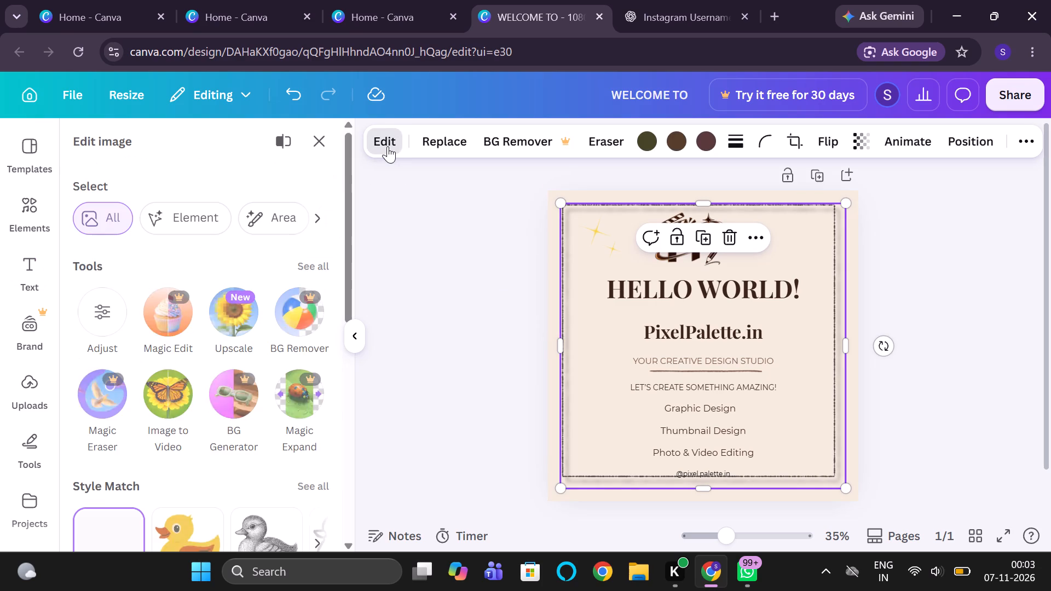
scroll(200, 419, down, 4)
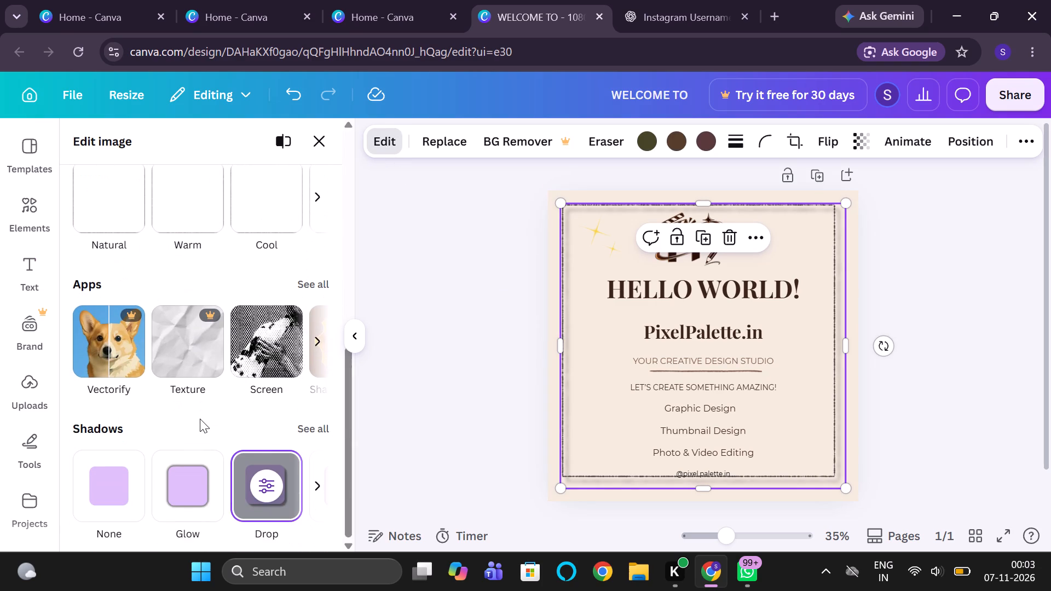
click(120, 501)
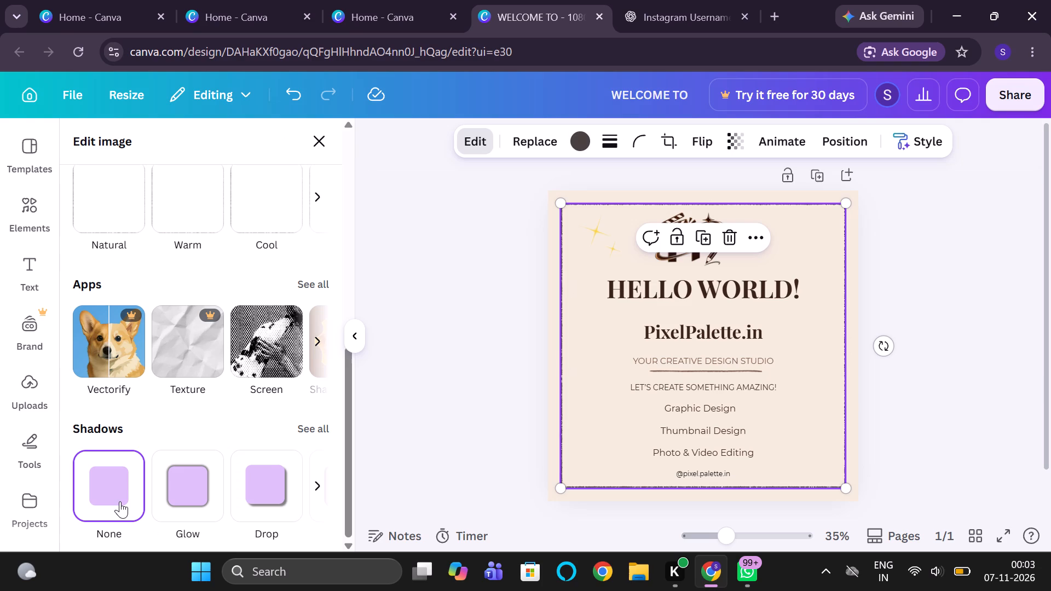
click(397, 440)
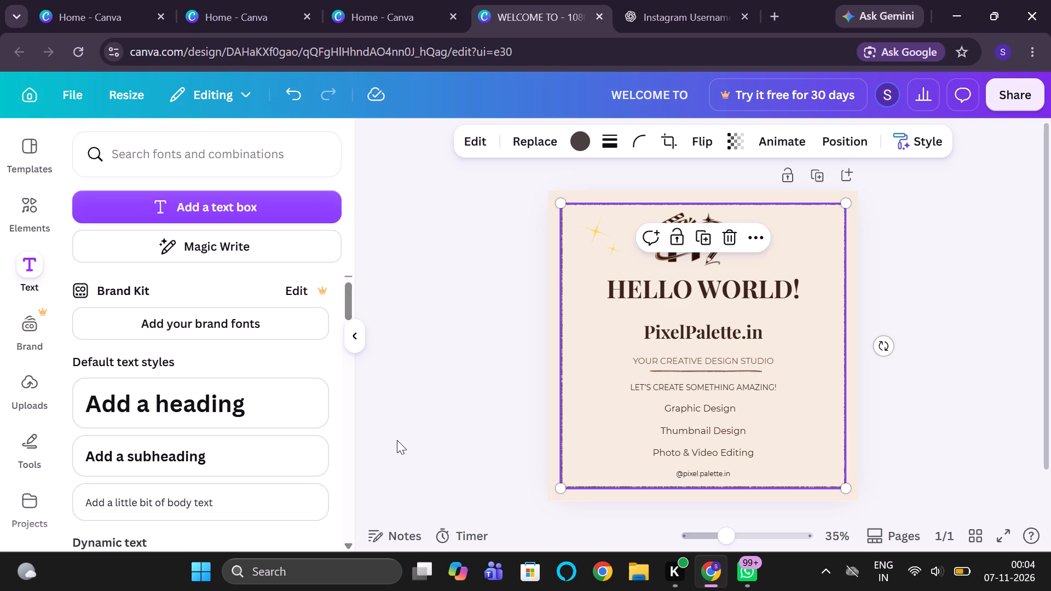
Present the post full screen to check the PP logo's adjusted shadow.
click(1003, 538)
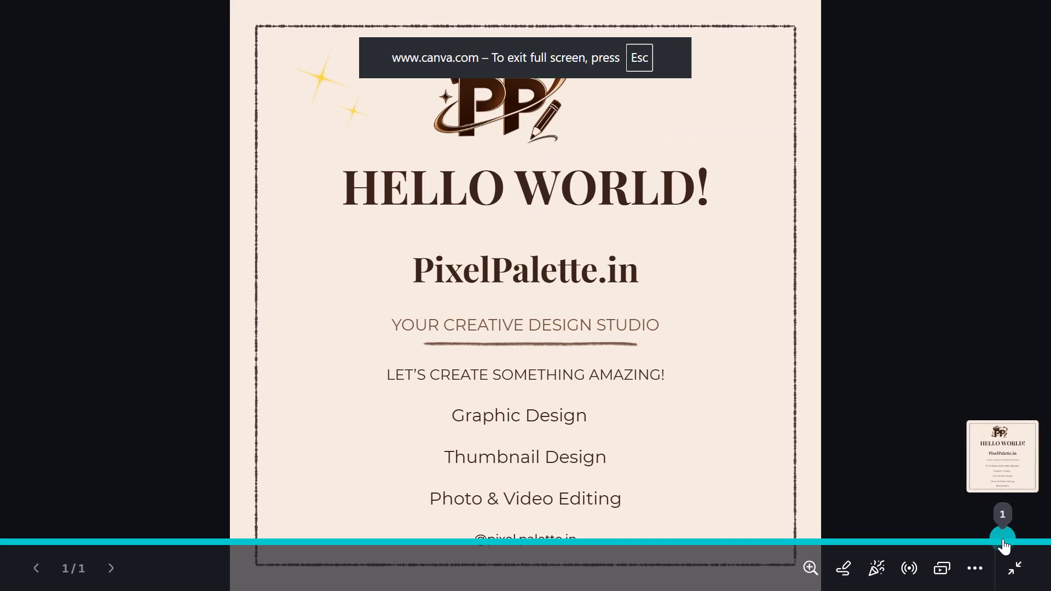
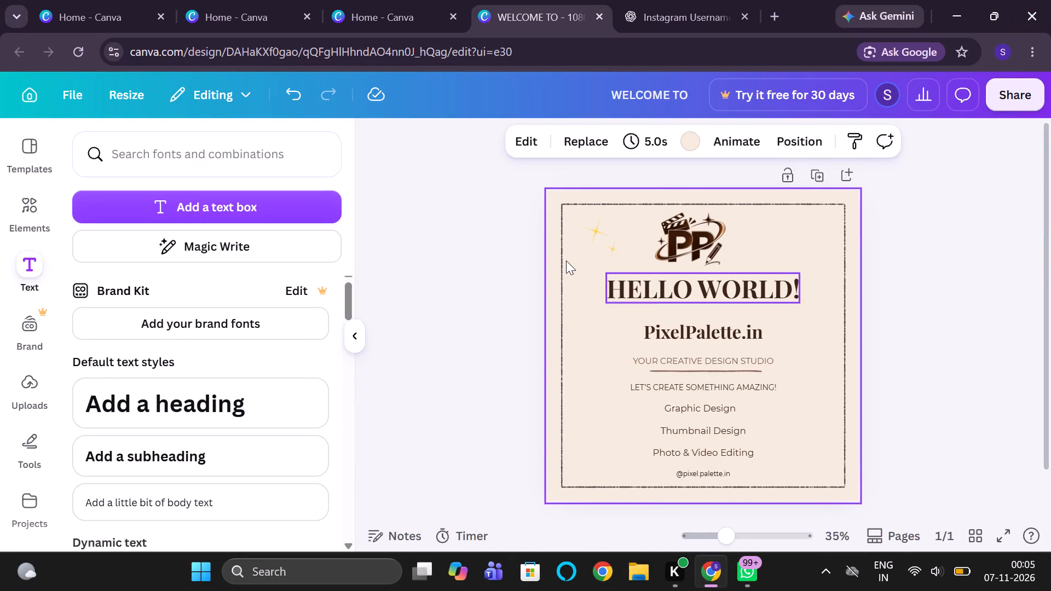
Recolour both yellow sparkles to the left of the PP logo with the brown from the Butterfly Kisses palette.
click(612, 232)
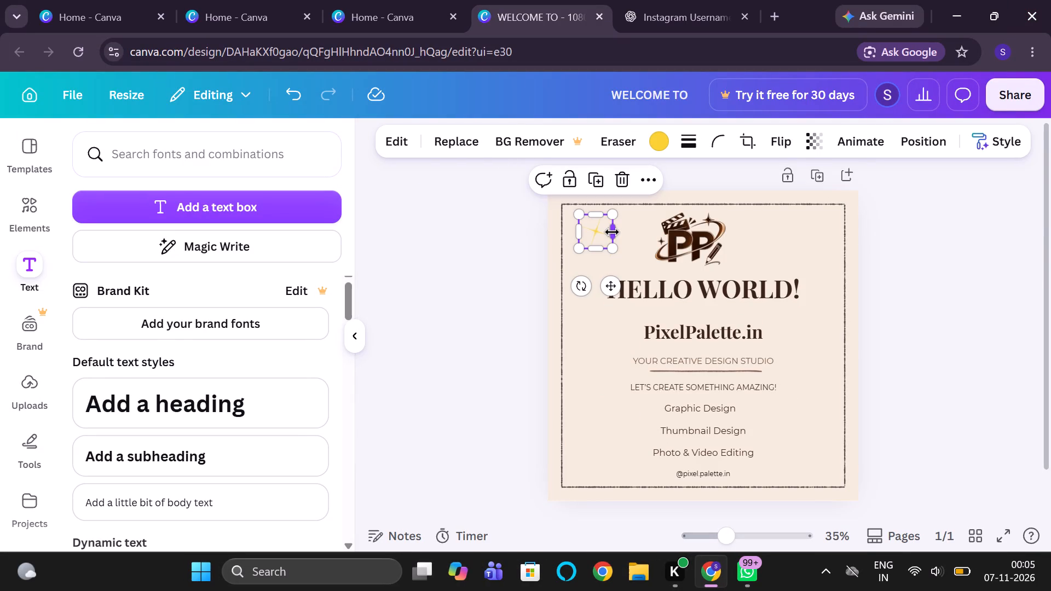
click(660, 147)
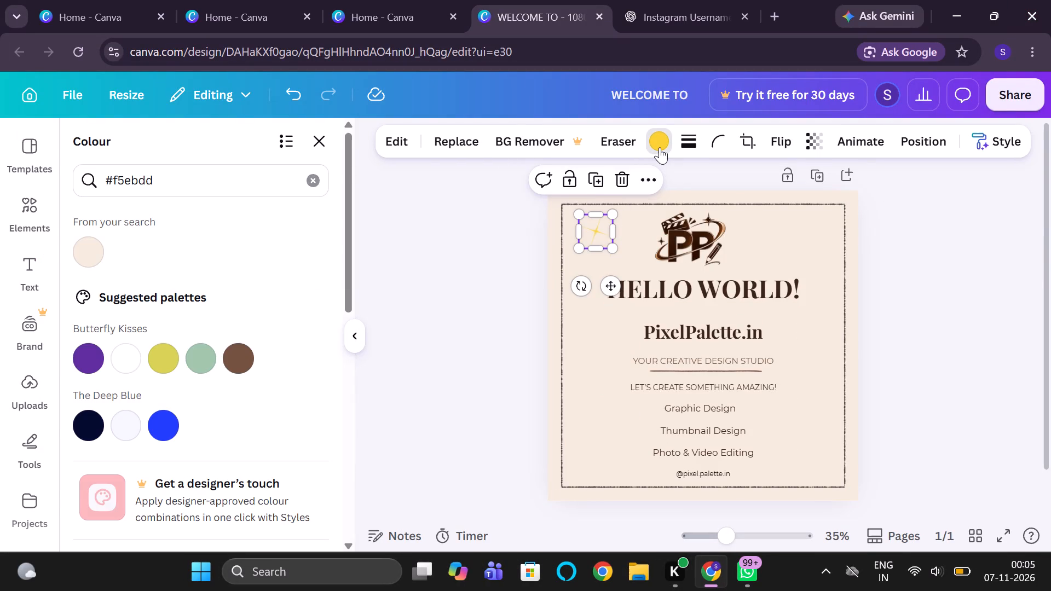
click(237, 373)
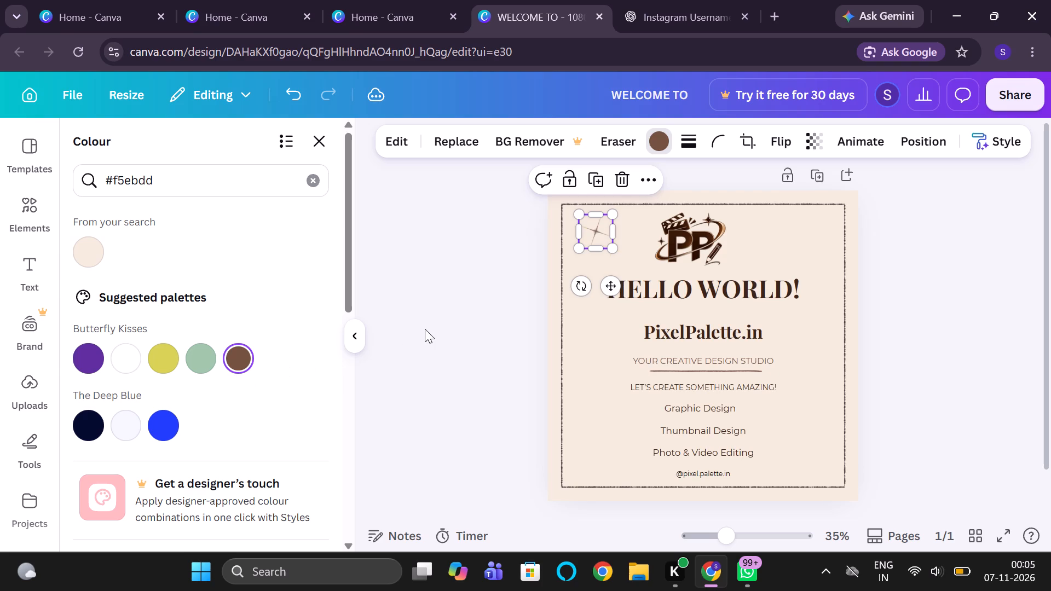
click(615, 255)
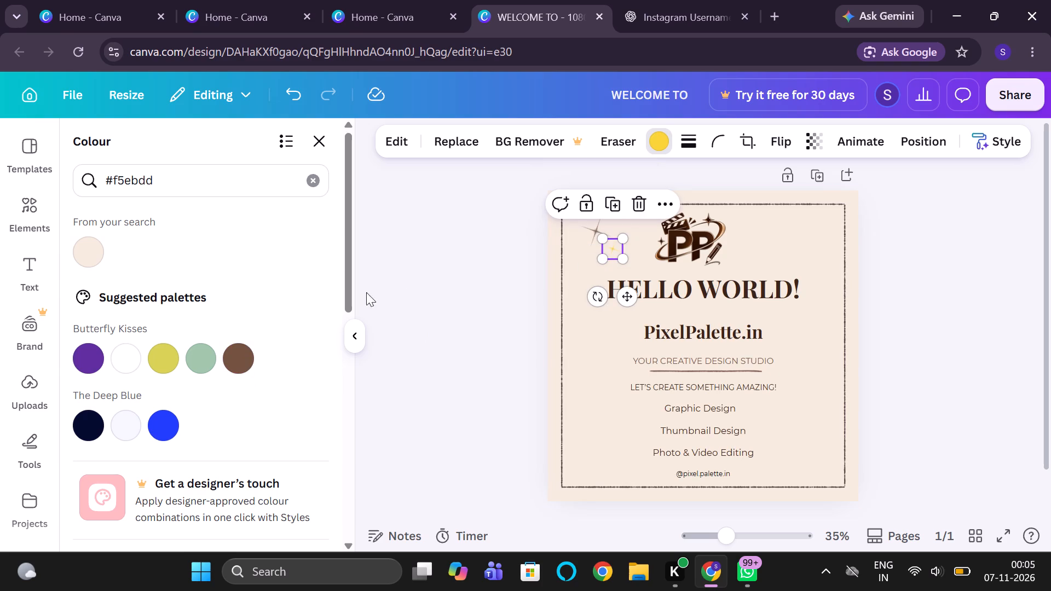
click(239, 355)
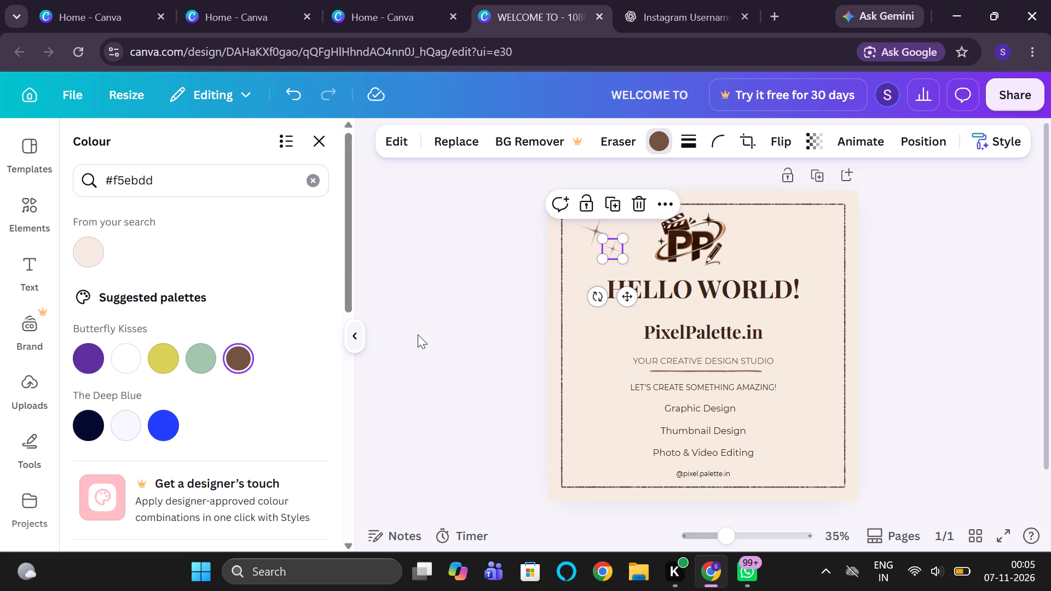
click(418, 333)
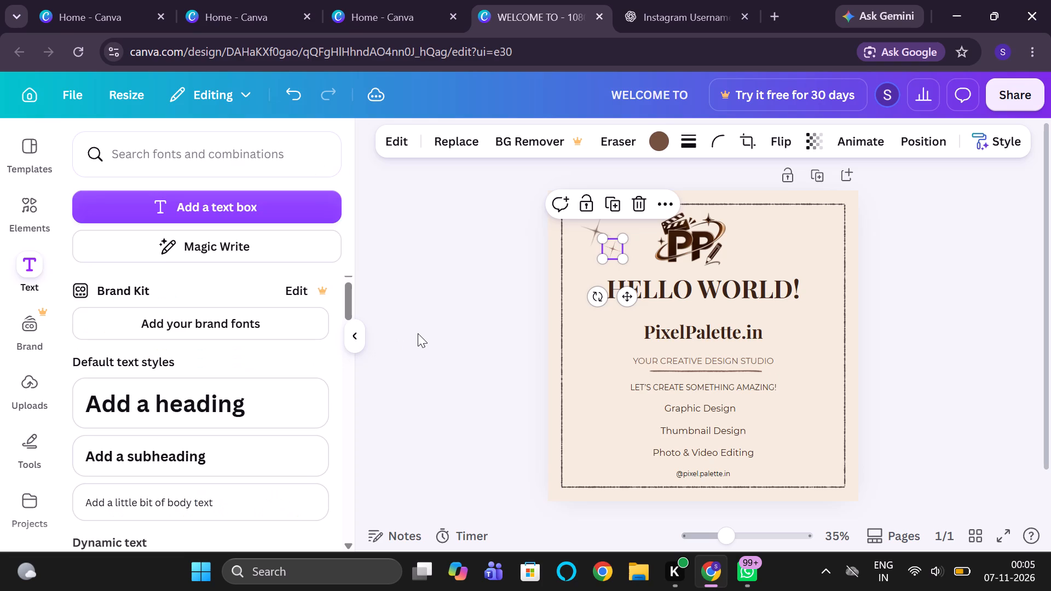
click(418, 333)
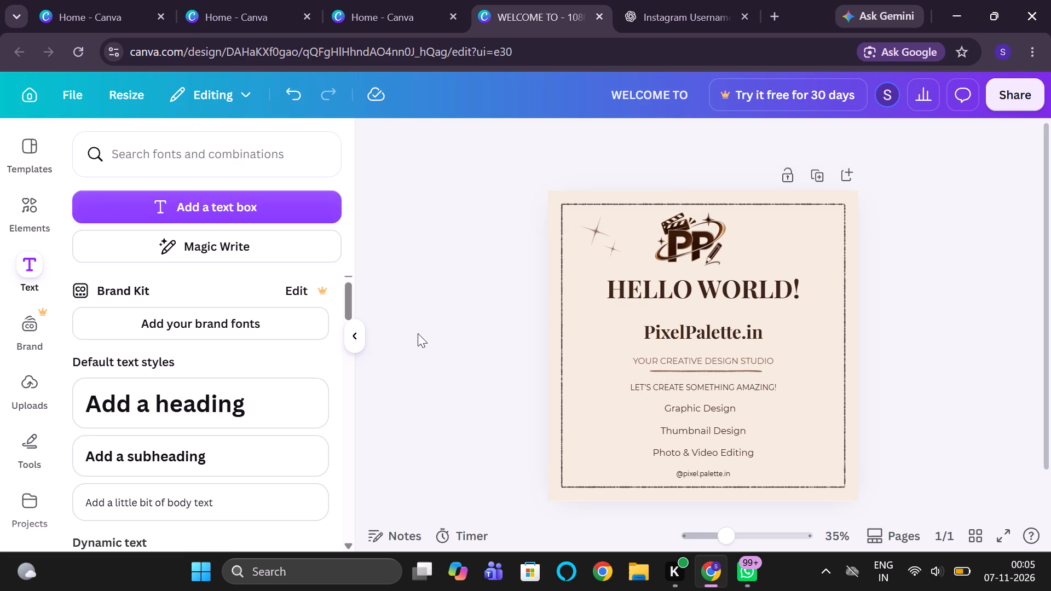
Add two copies of the thin four-pointed gold sparkle from the sparkle graphics' Magic recommendations.
click(32, 214)
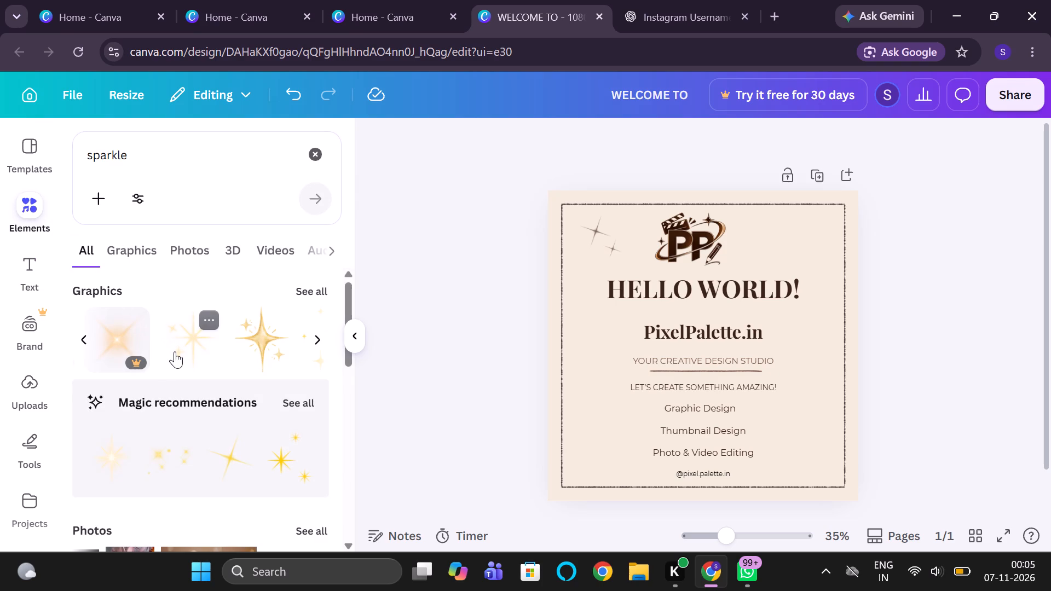
click(241, 461)
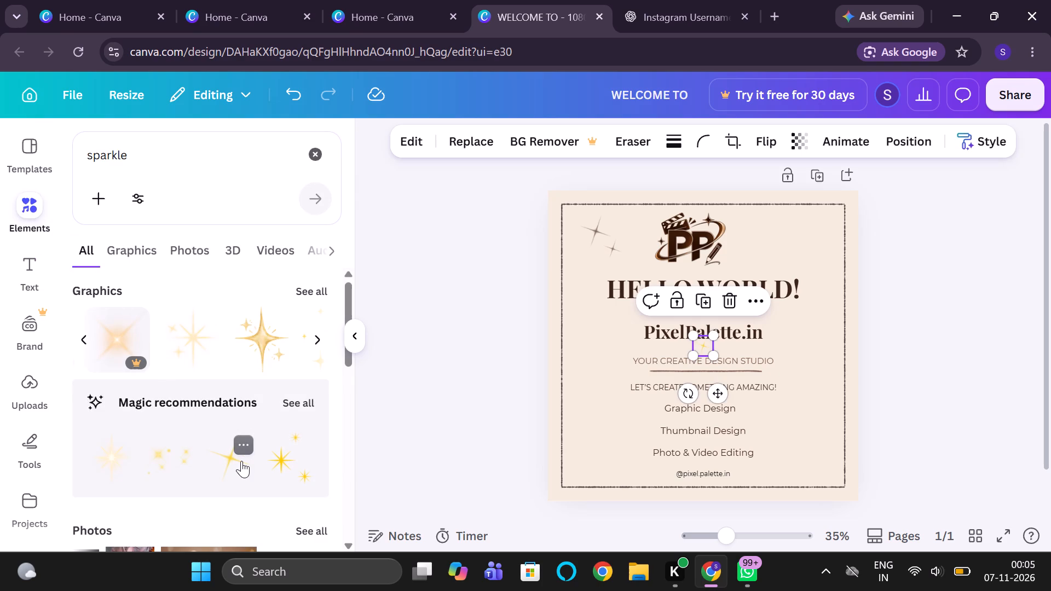
click(241, 461)
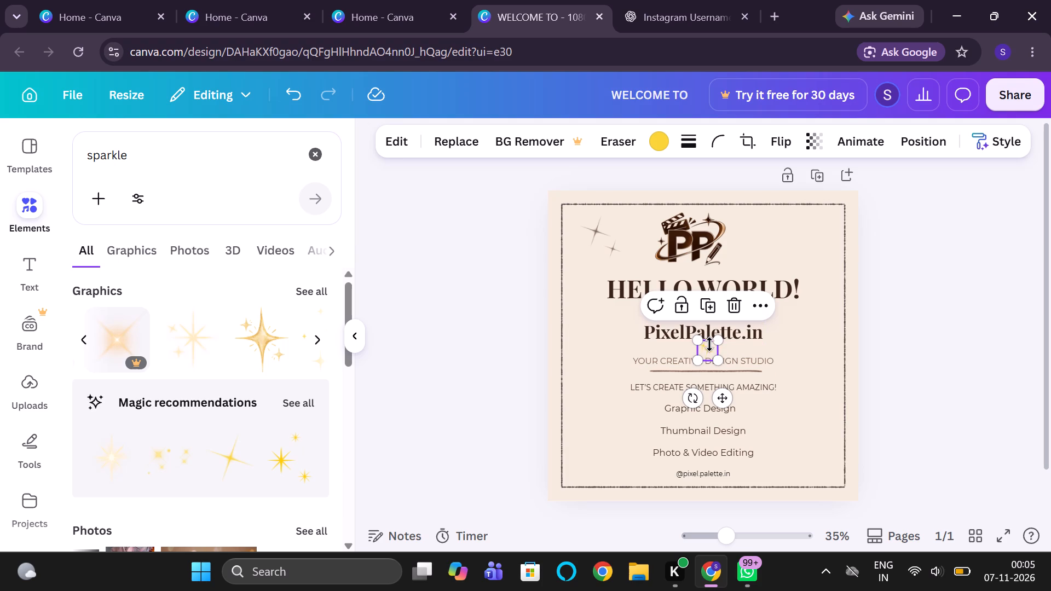
Move one new sparkle to the post's upper-right corner inside the frame and enlarge it to match the big sparkle opposite.
click(593, 237)
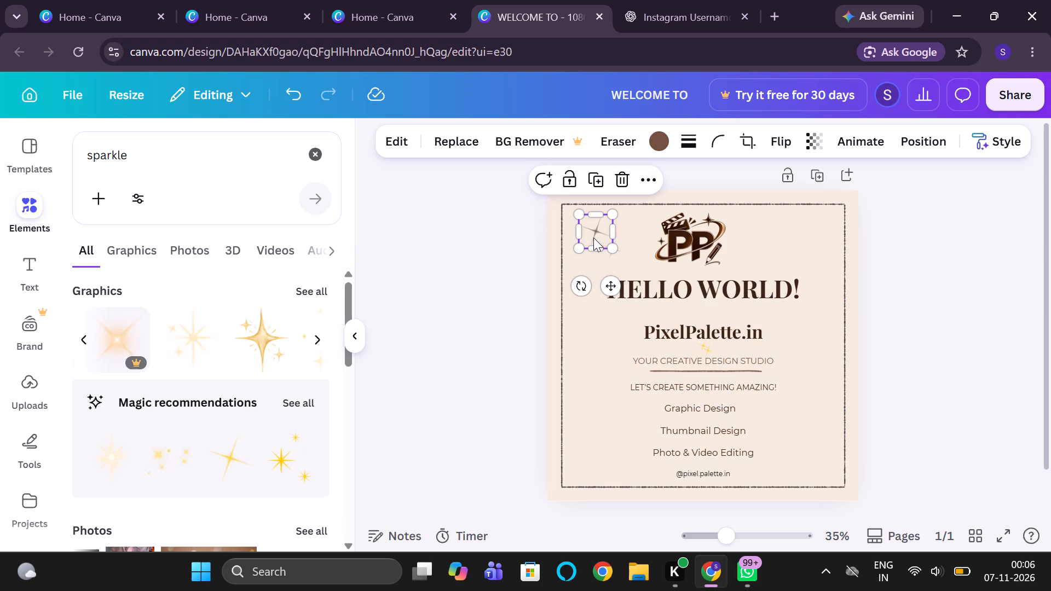
click(704, 345)
drag(704, 345, 706, 344)
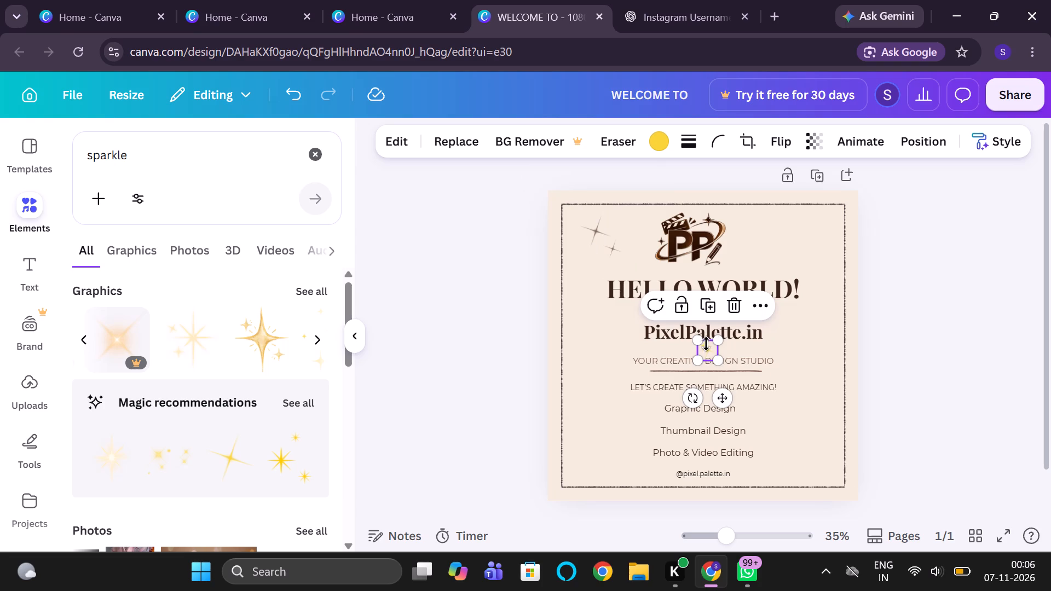
drag(706, 344, 753, 353)
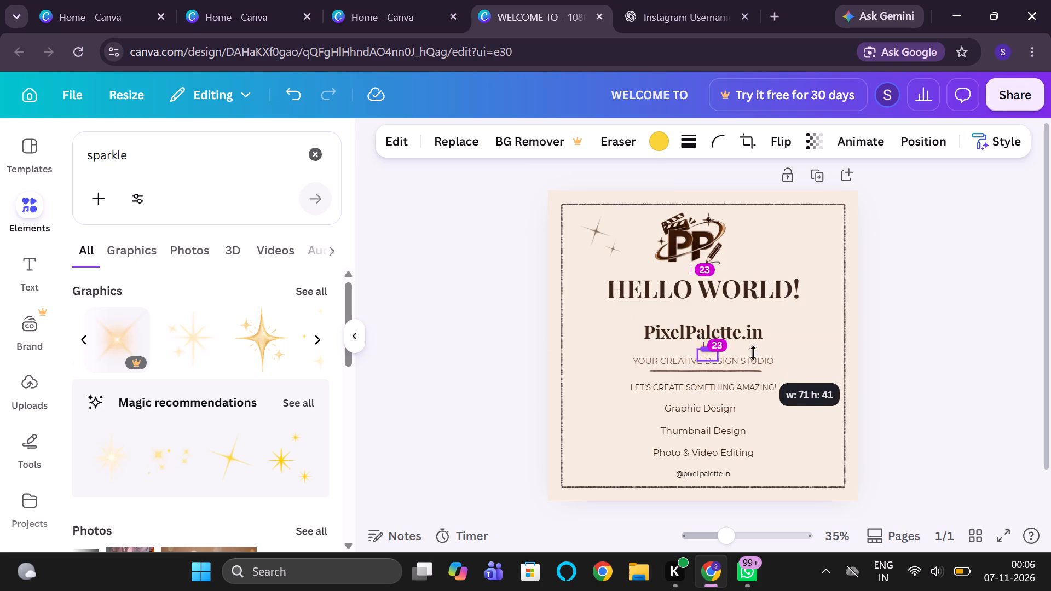
drag(753, 353, 748, 347)
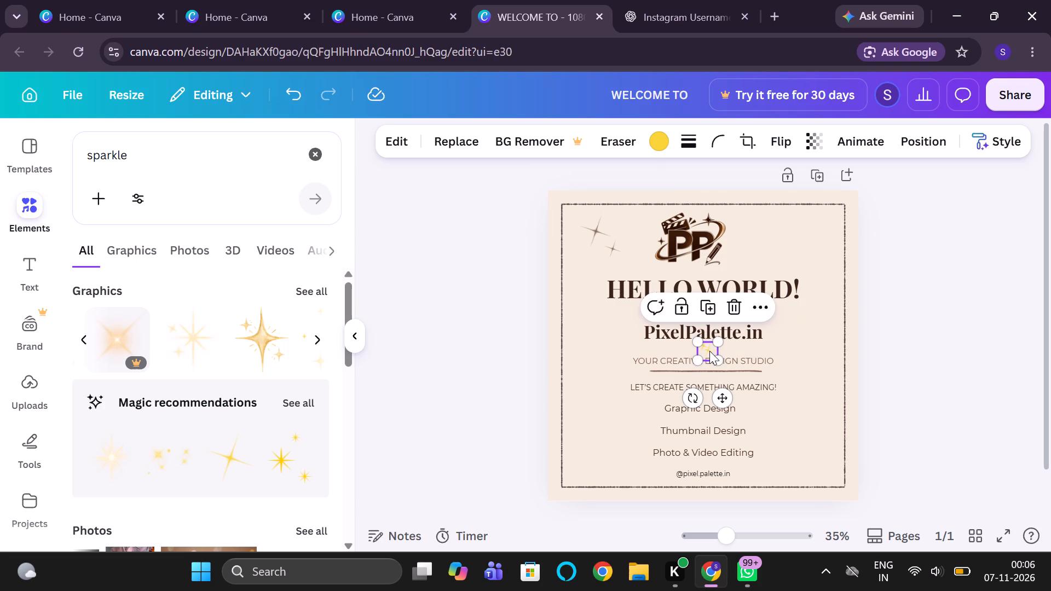
drag(709, 351, 783, 241)
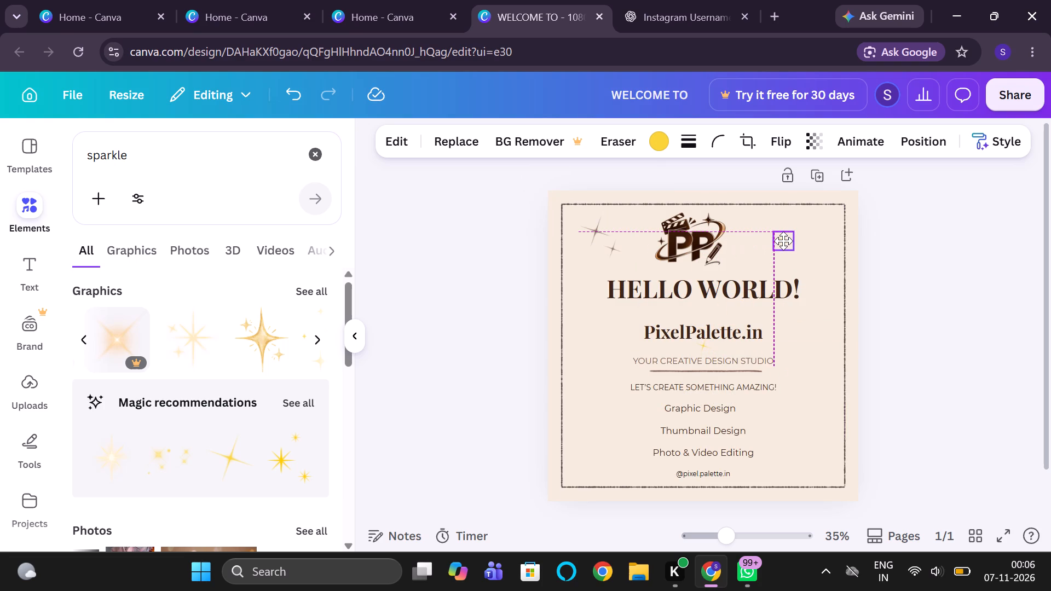
drag(783, 241, 792, 233)
drag(778, 239, 778, 239)
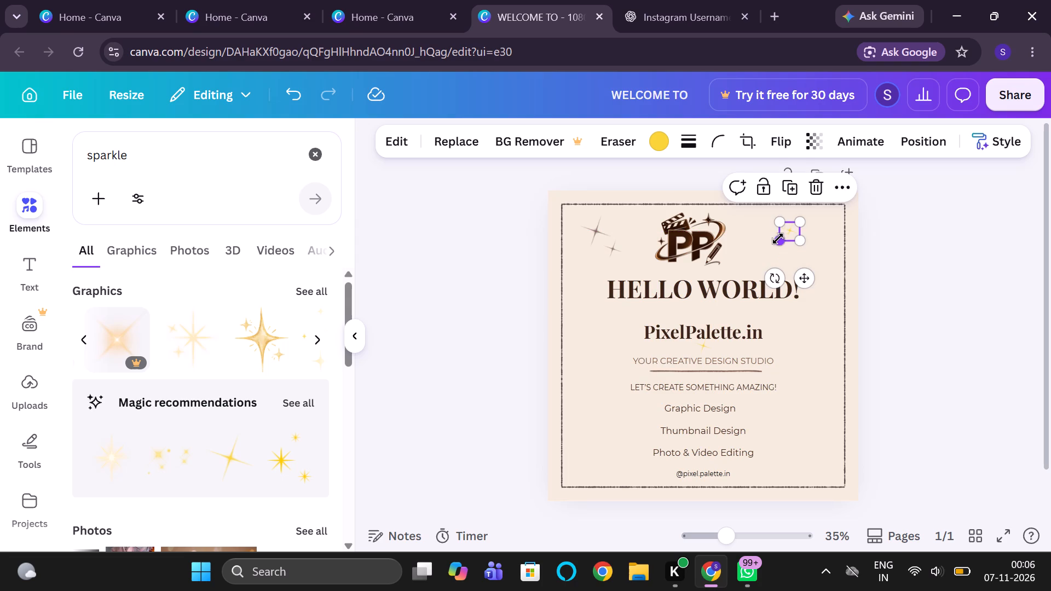
drag(778, 239, 770, 250)
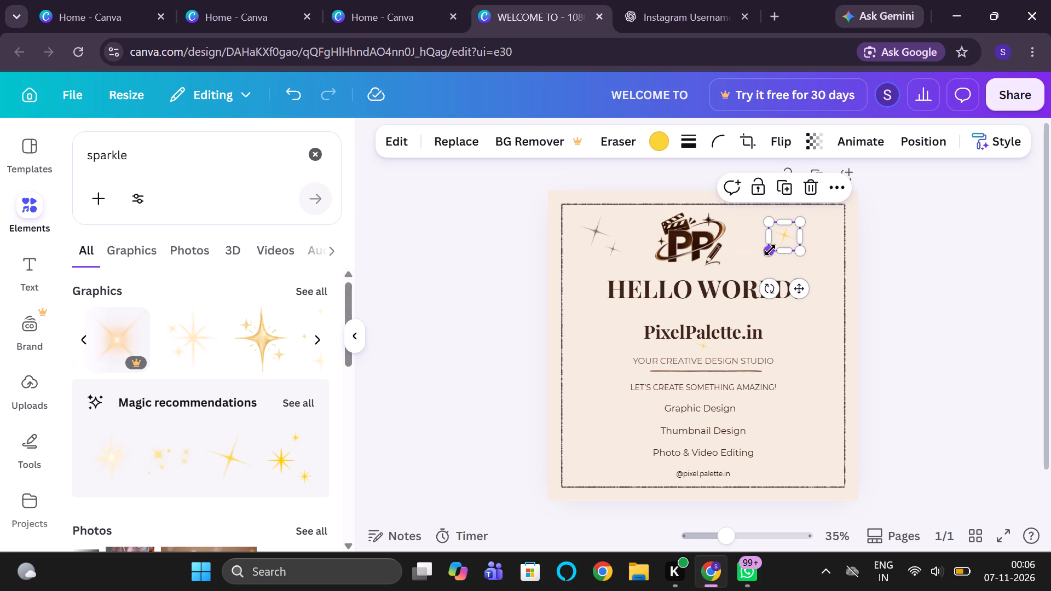
drag(786, 237, 792, 237)
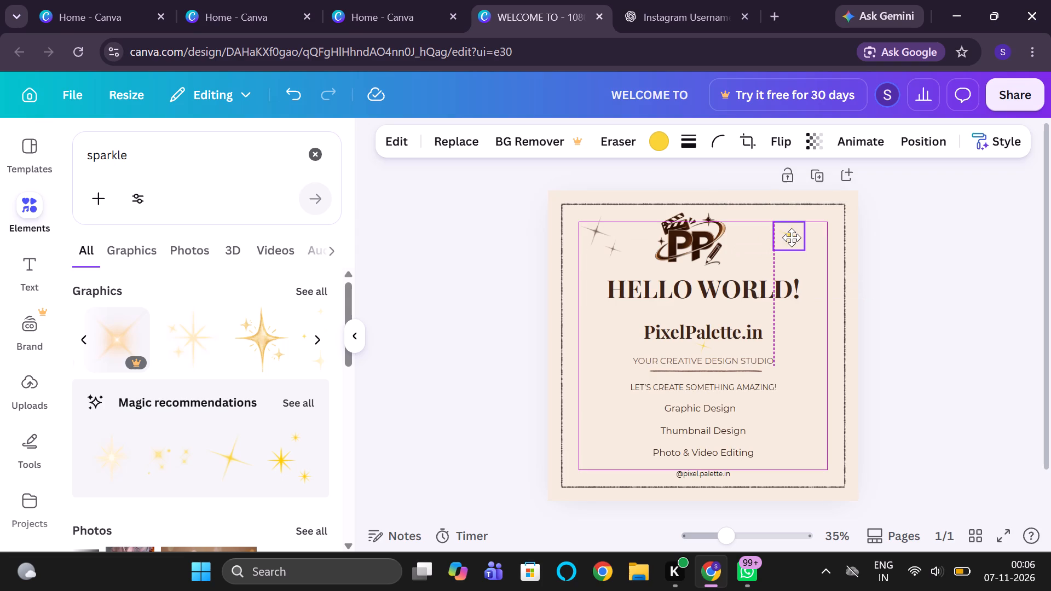
drag(792, 237, 804, 234)
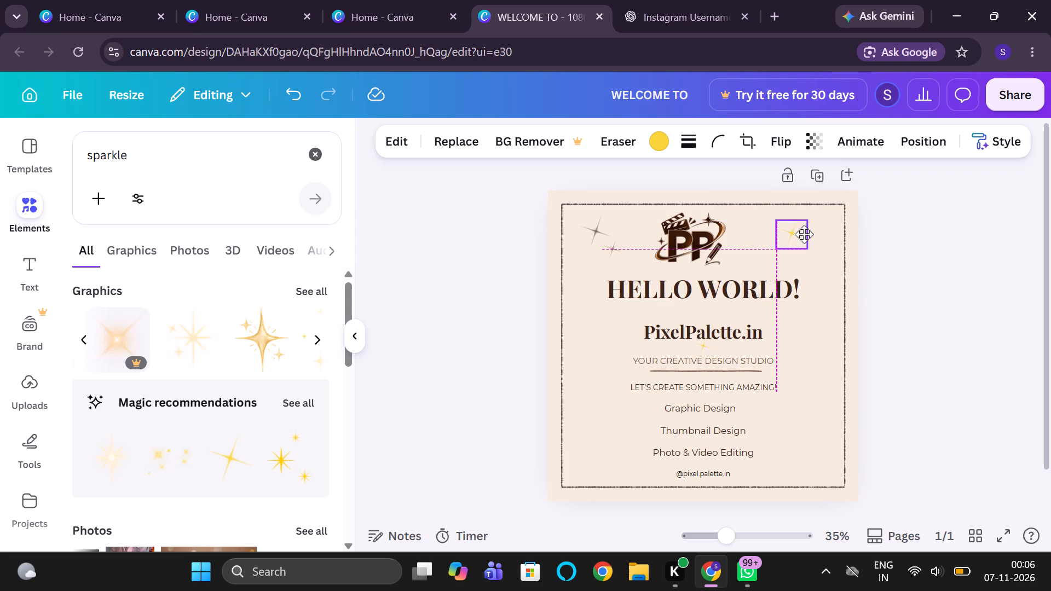
drag(804, 234, 809, 234)
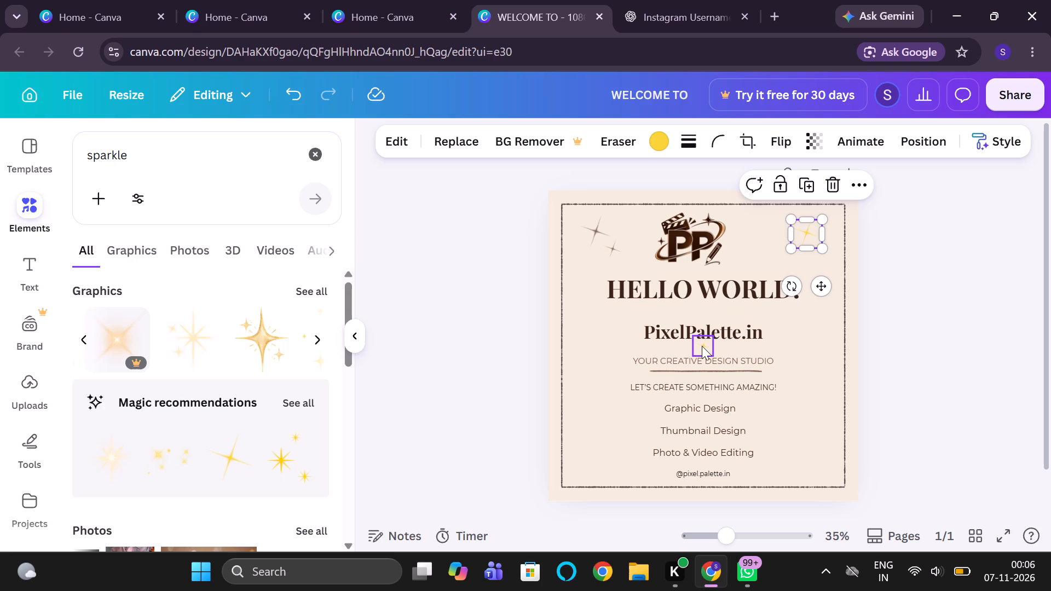
Place the other new small sparkle just below and left of the enlarged one, mirroring the pair across the logo.
drag(702, 346, 777, 248)
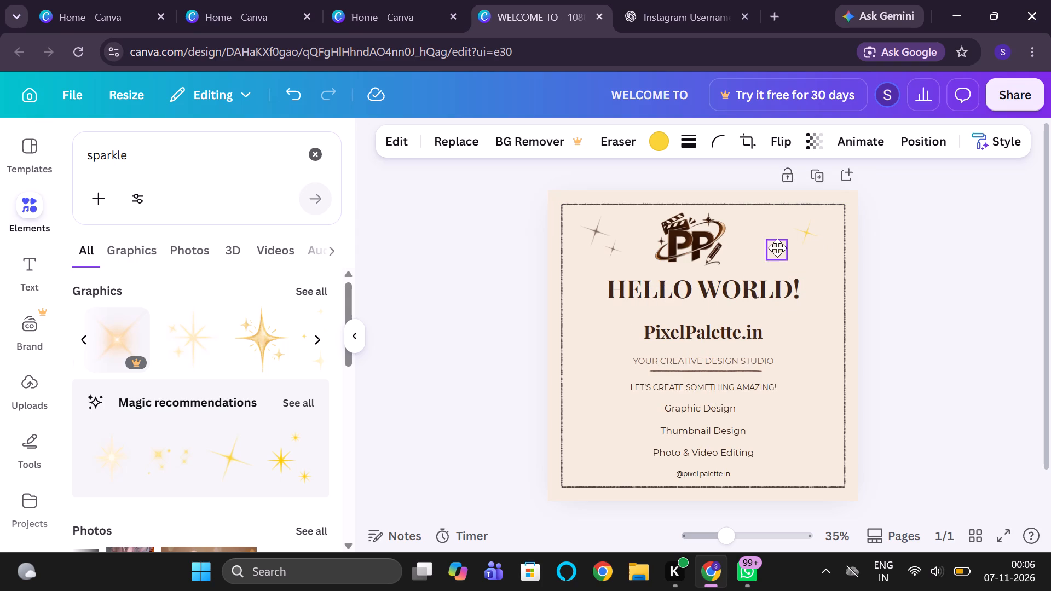
drag(777, 248, 776, 248)
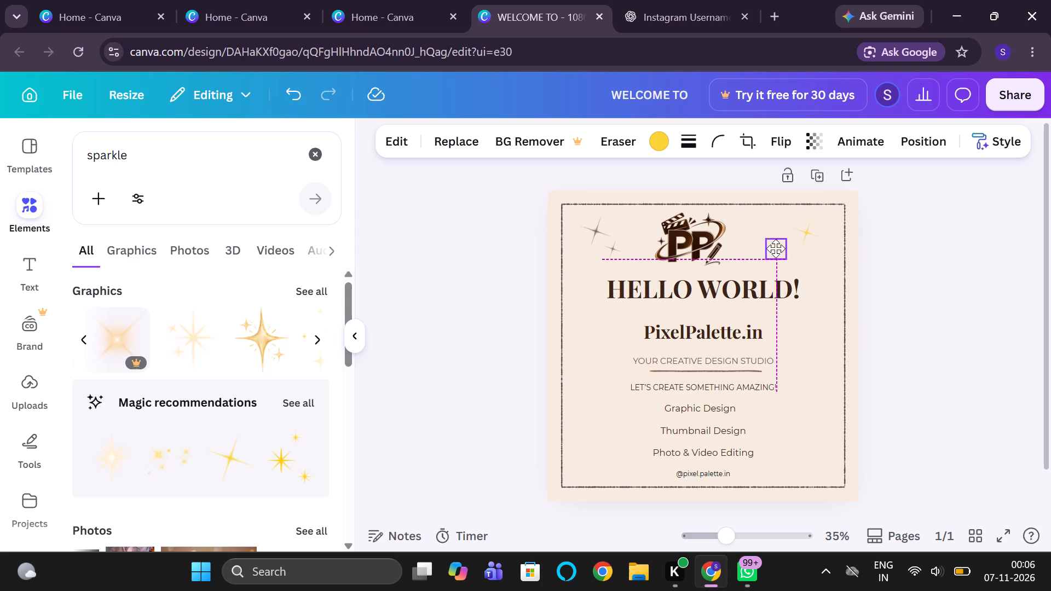
drag(776, 248, 777, 246)
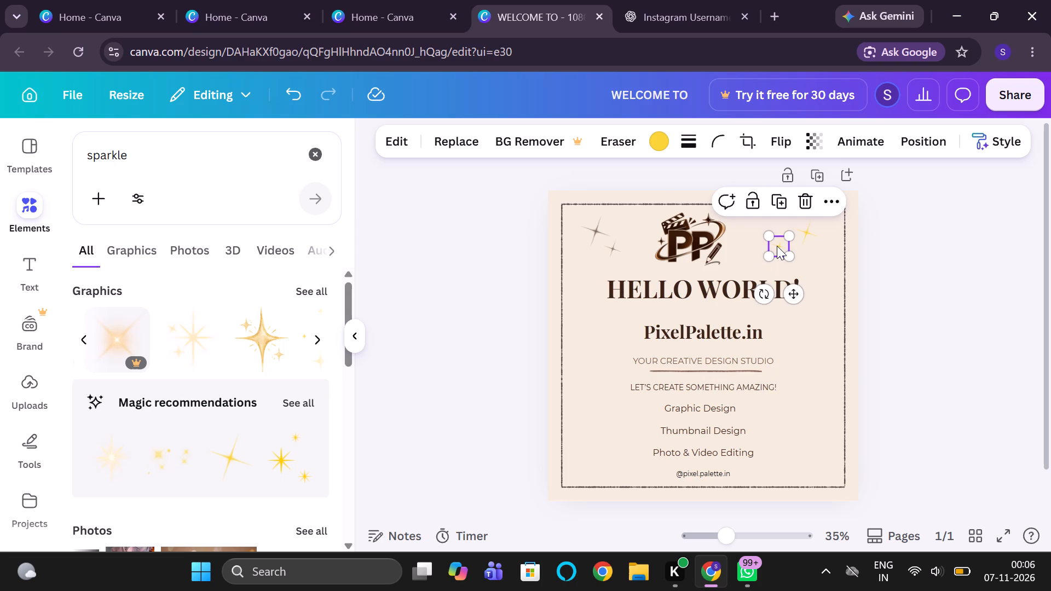
click(777, 246)
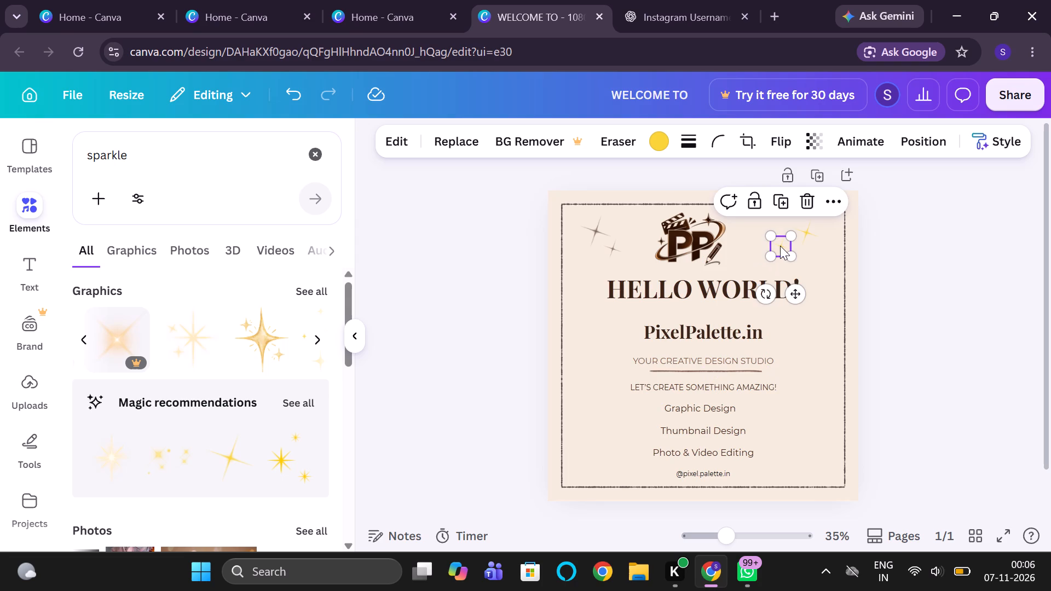
click(893, 259)
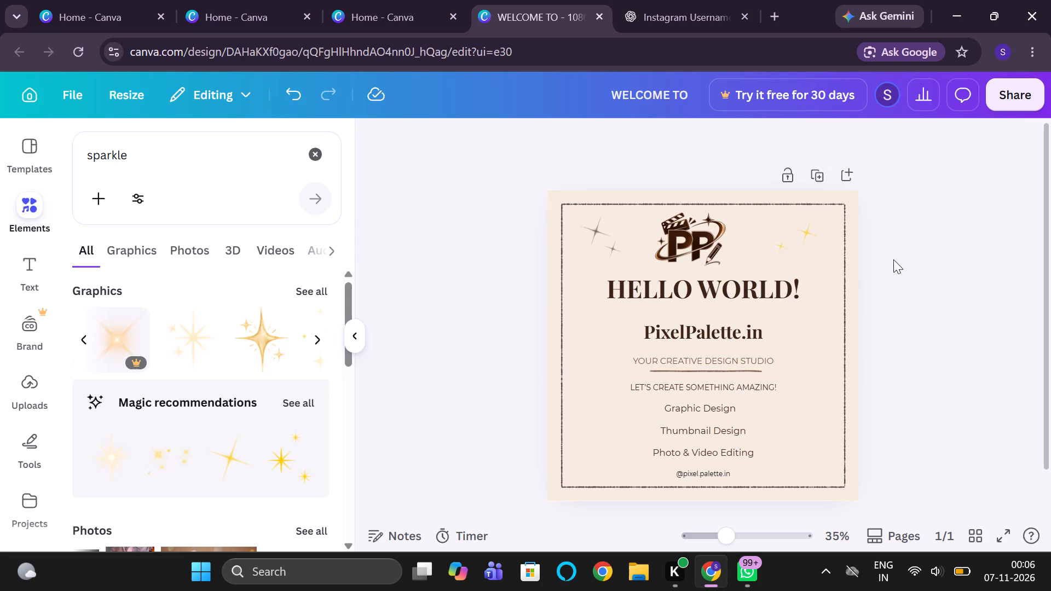
Recolour both yellow sparkles to the right of the PP logo with the Butterfly Kisses palette's brown.
click(815, 238)
click(657, 146)
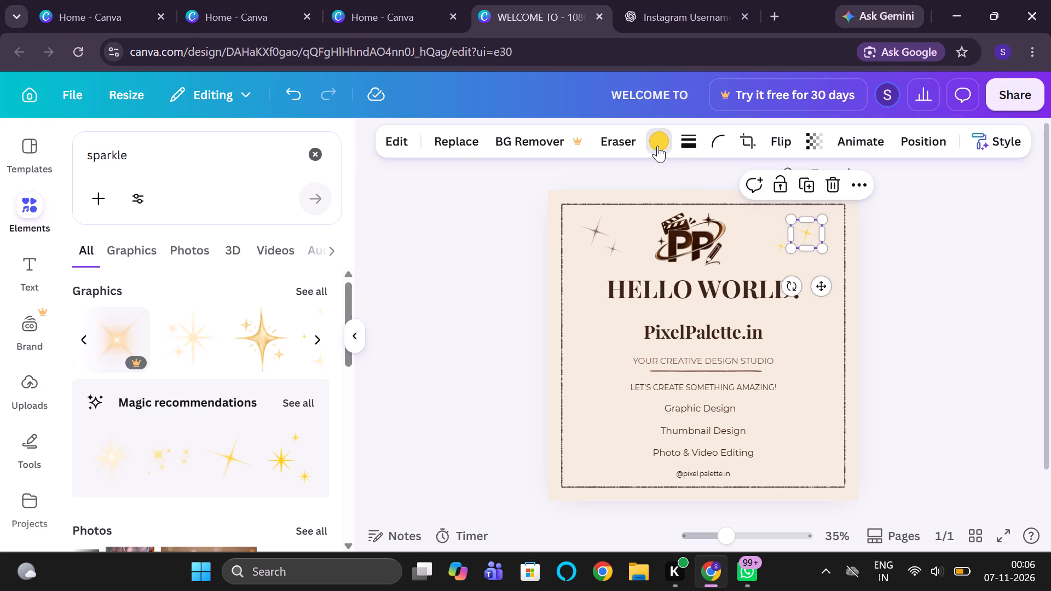
click(229, 359)
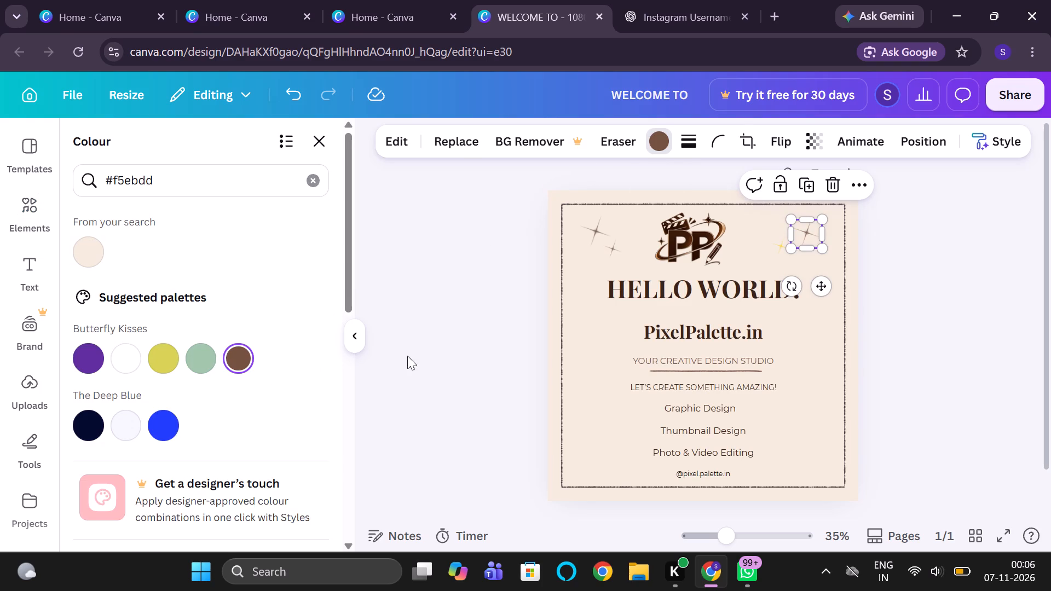
click(778, 251)
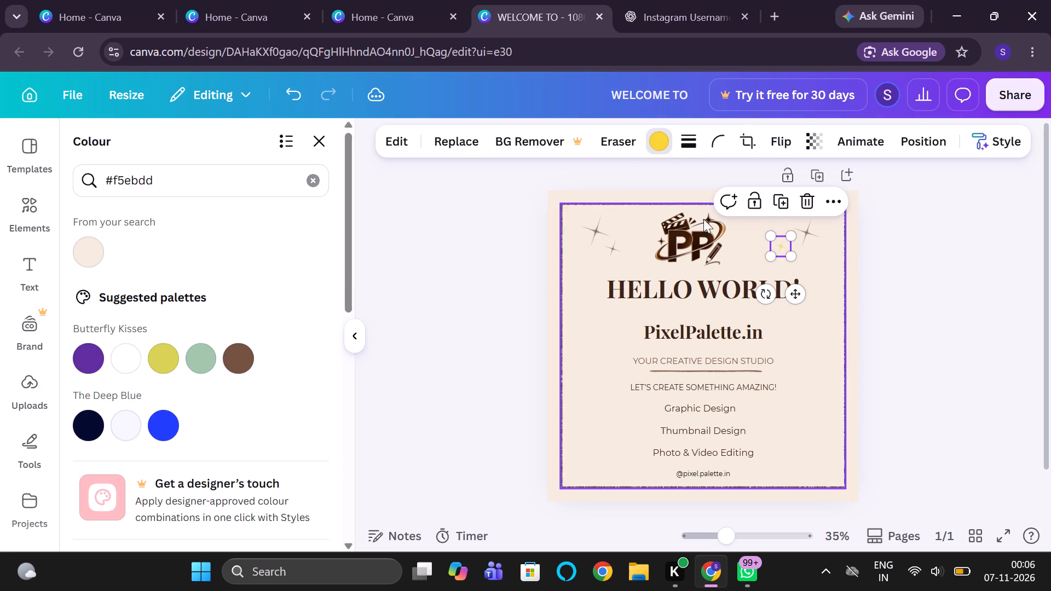
click(246, 366)
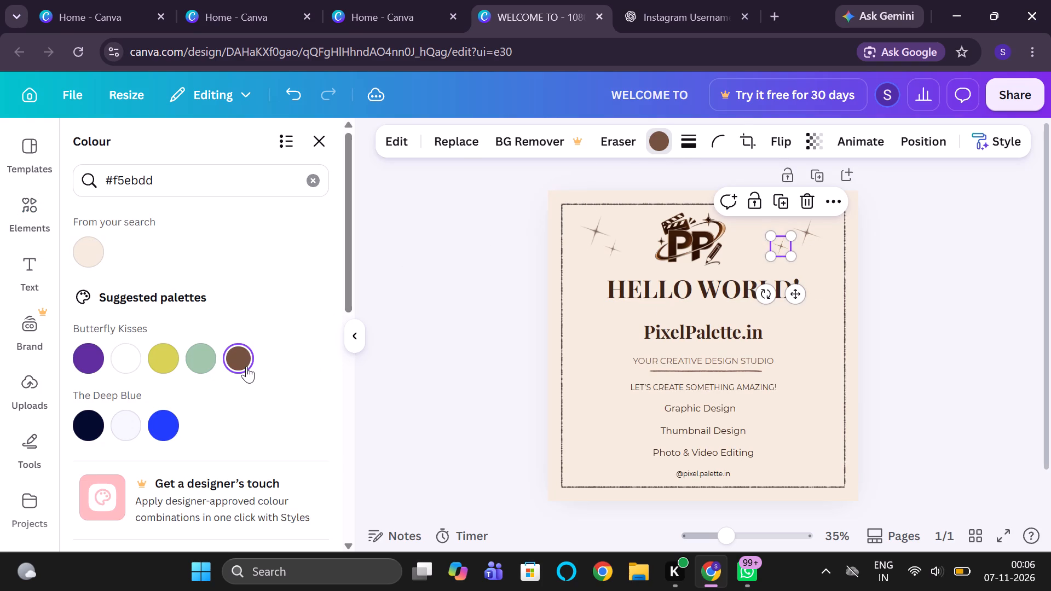
click(449, 397)
click(449, 397)
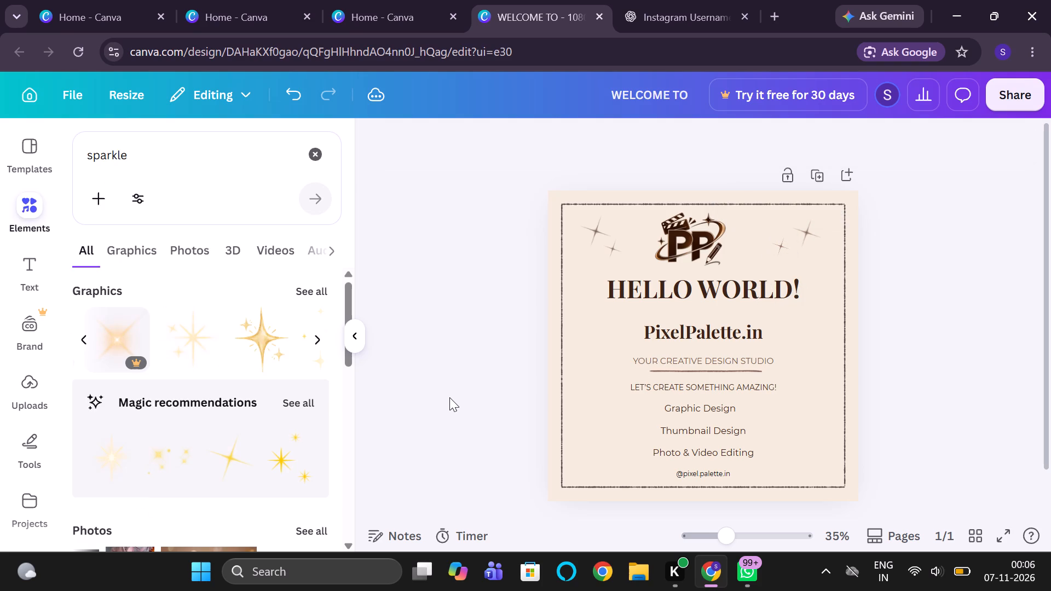
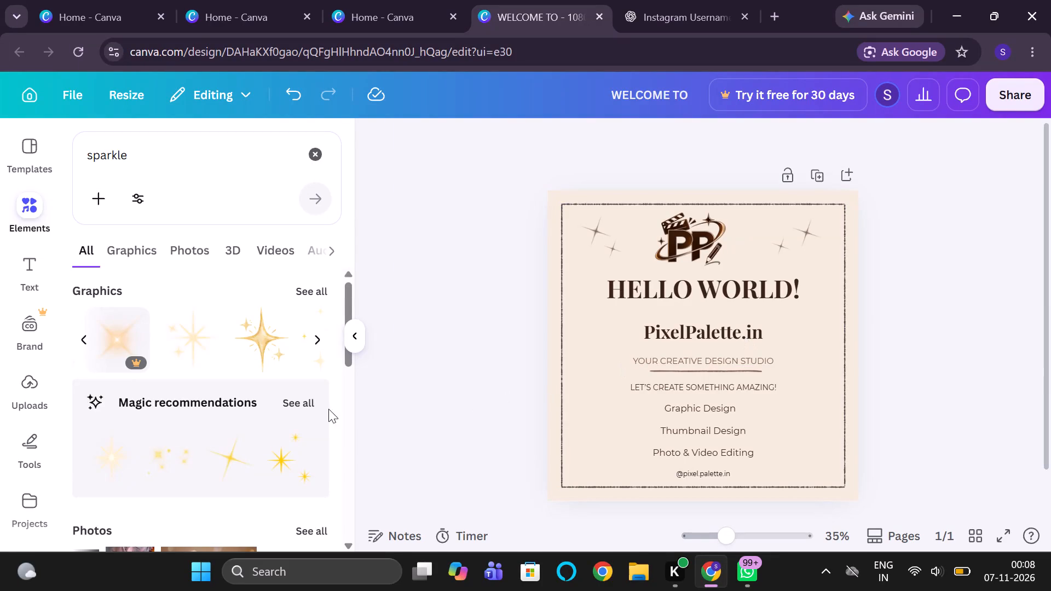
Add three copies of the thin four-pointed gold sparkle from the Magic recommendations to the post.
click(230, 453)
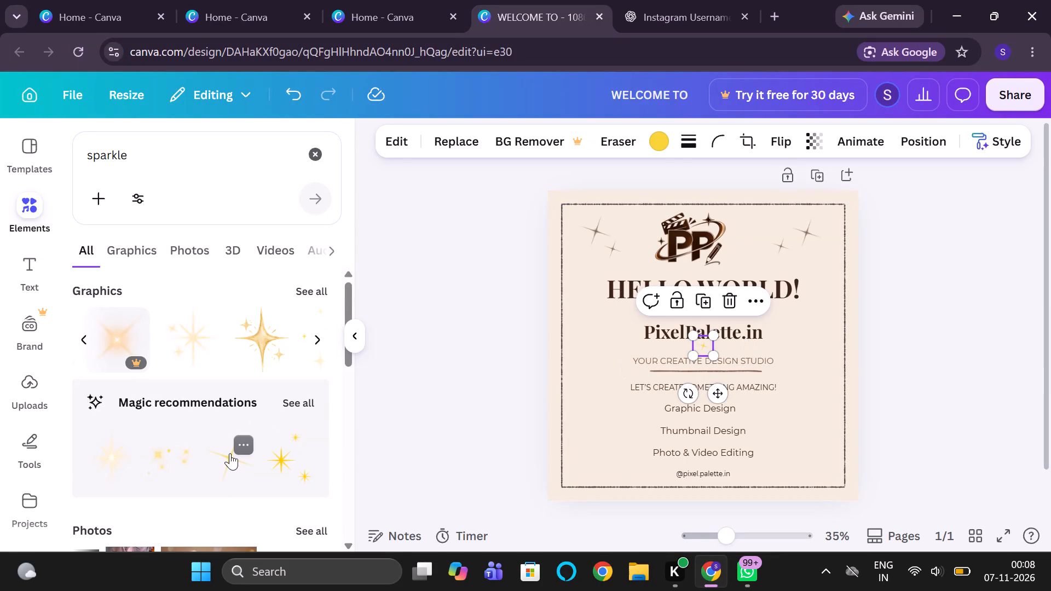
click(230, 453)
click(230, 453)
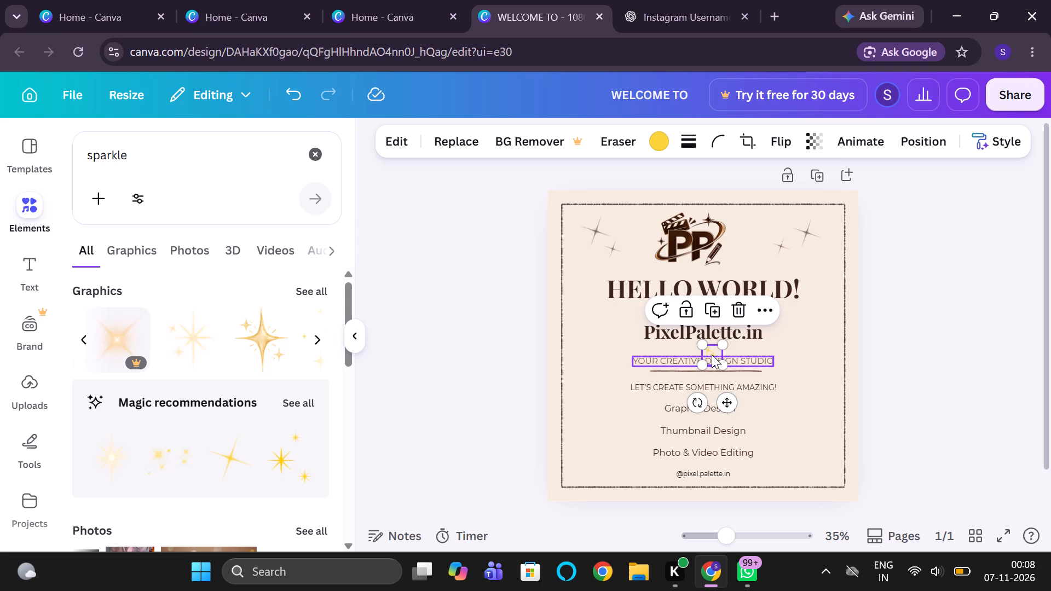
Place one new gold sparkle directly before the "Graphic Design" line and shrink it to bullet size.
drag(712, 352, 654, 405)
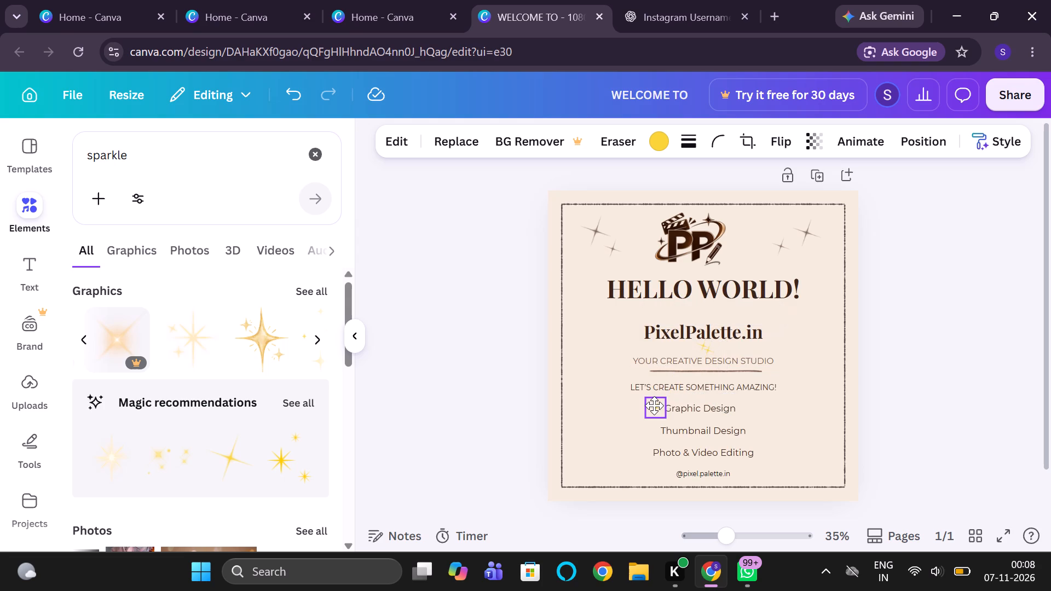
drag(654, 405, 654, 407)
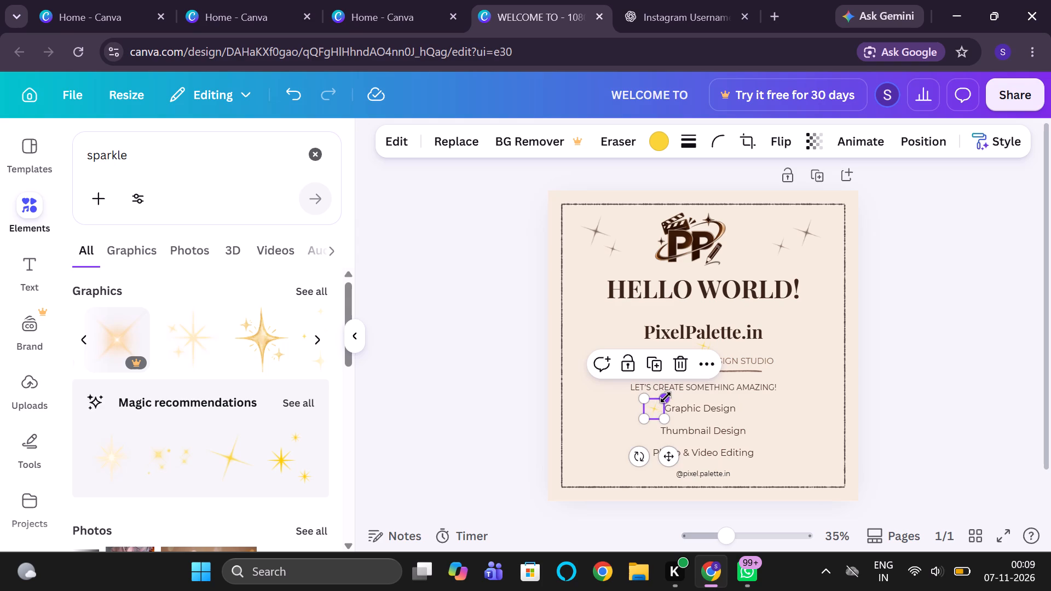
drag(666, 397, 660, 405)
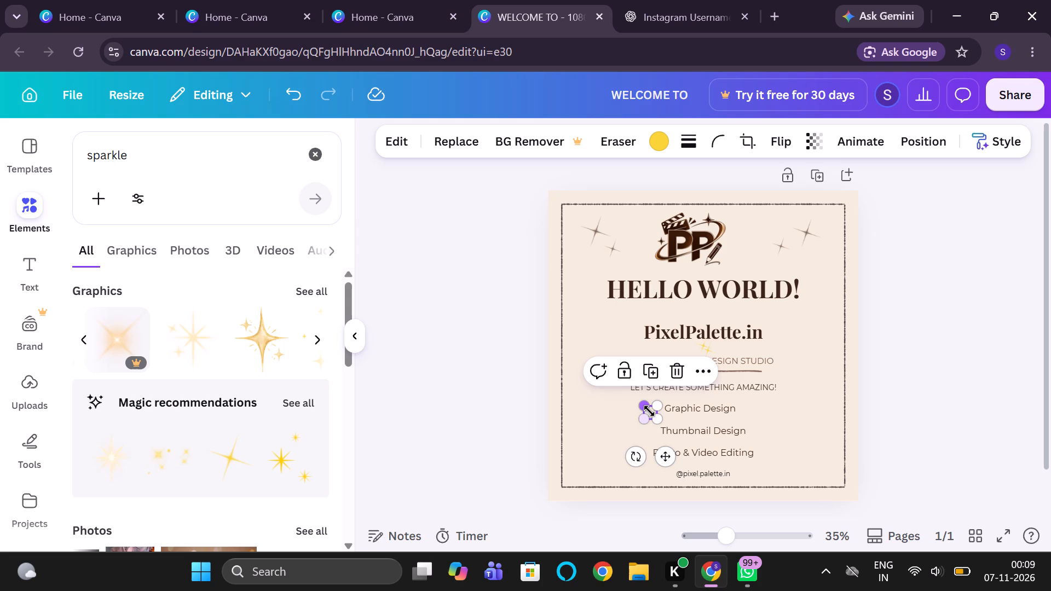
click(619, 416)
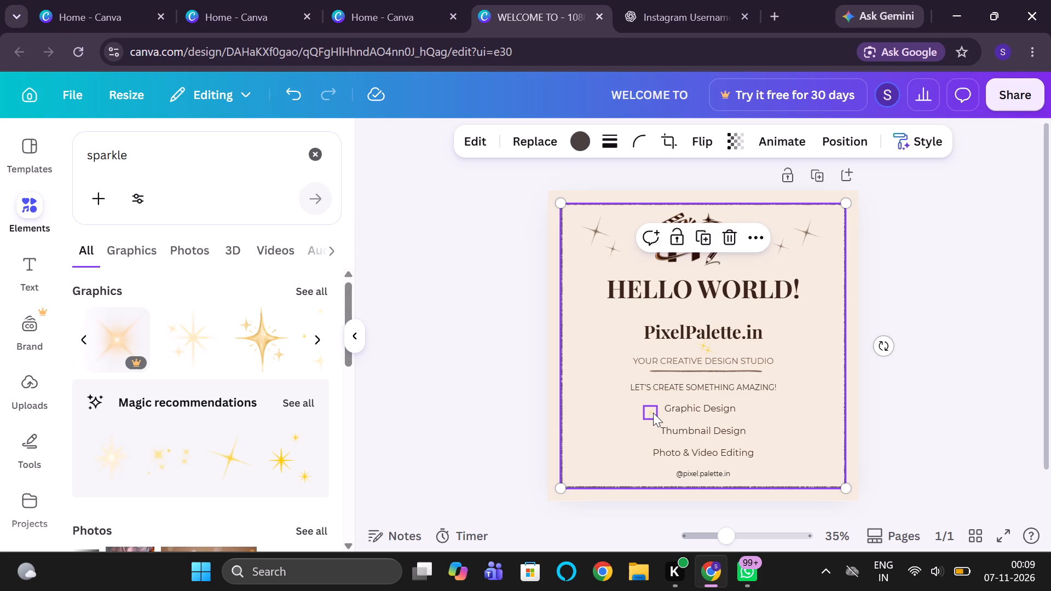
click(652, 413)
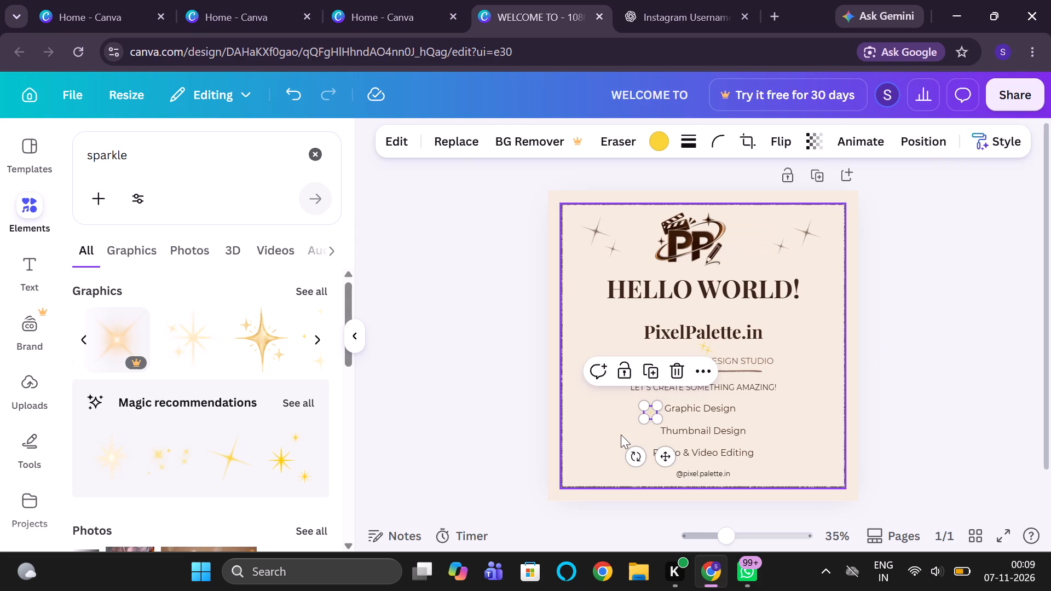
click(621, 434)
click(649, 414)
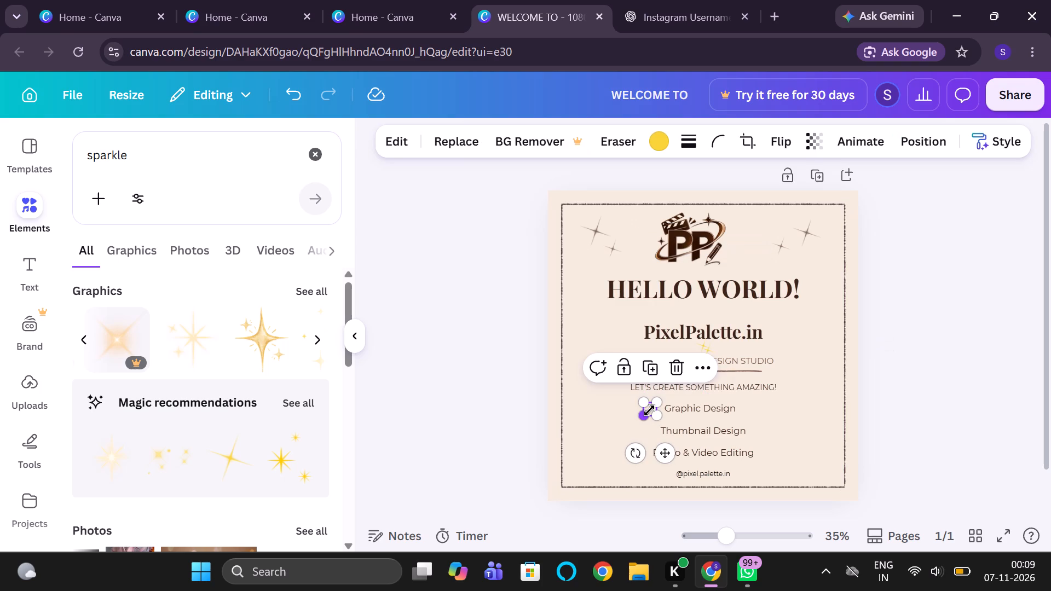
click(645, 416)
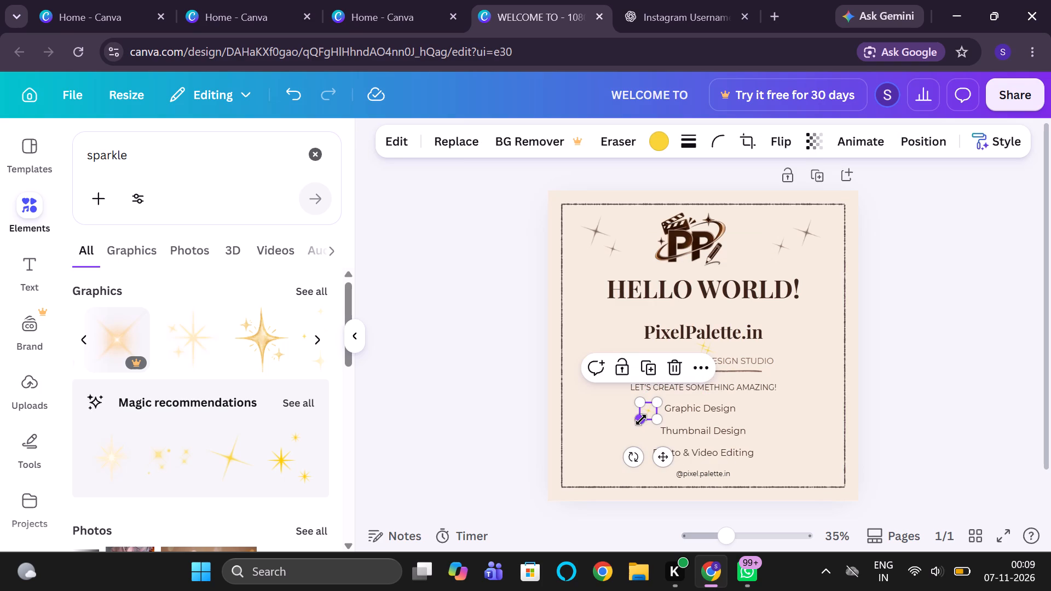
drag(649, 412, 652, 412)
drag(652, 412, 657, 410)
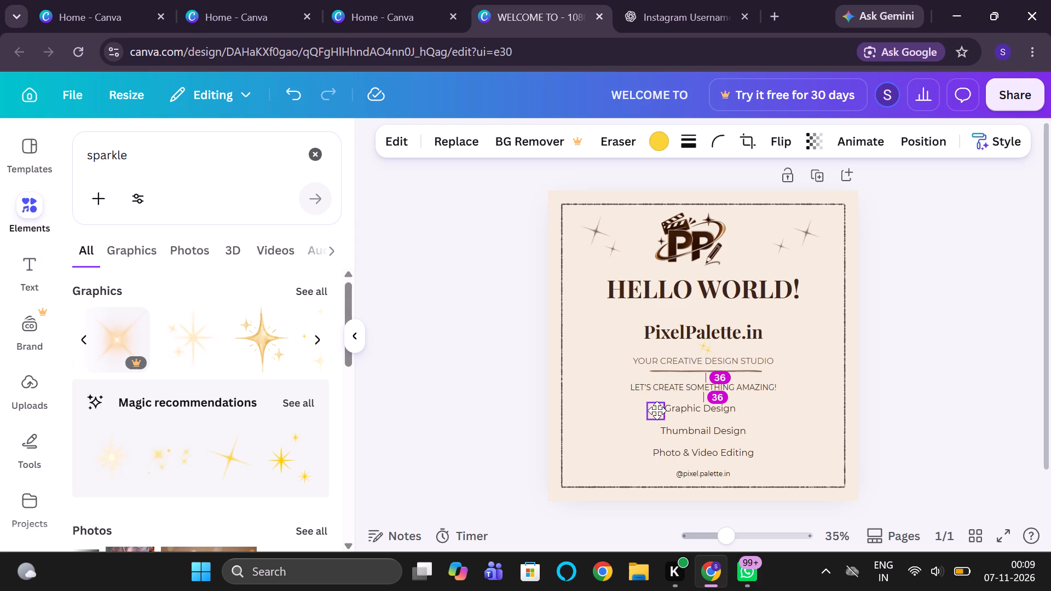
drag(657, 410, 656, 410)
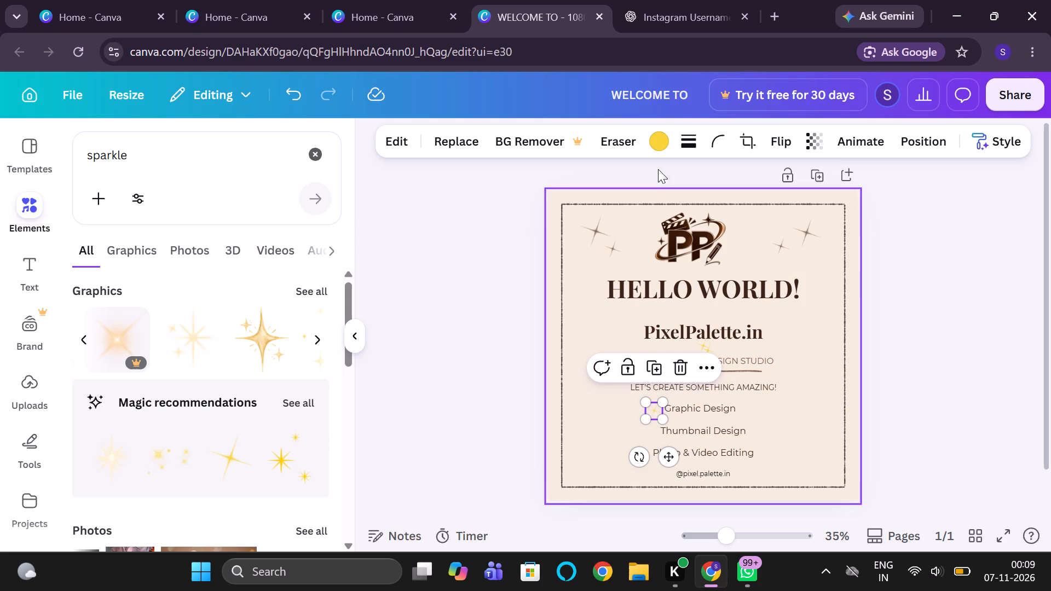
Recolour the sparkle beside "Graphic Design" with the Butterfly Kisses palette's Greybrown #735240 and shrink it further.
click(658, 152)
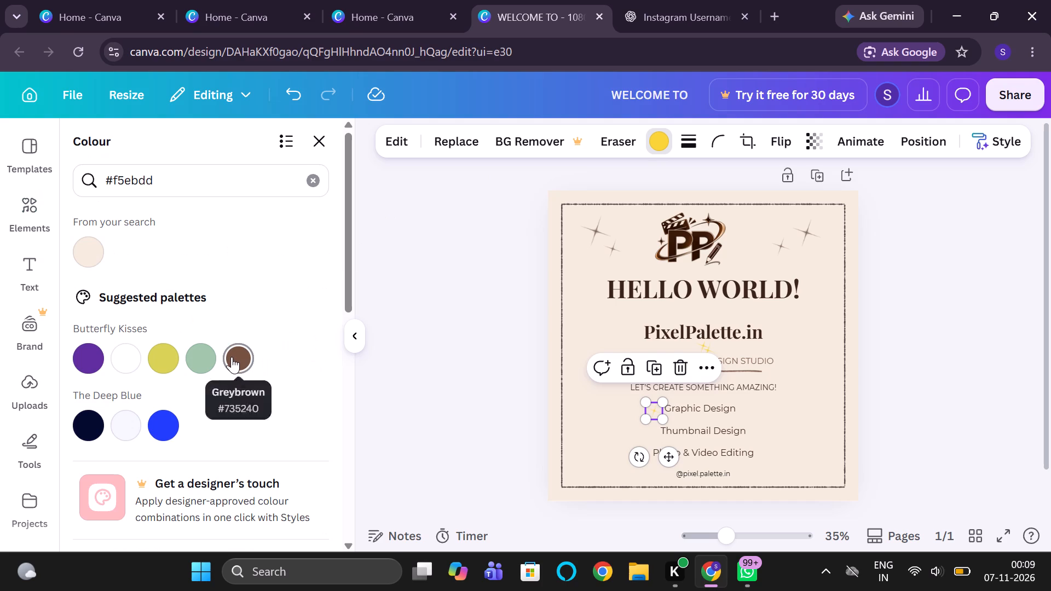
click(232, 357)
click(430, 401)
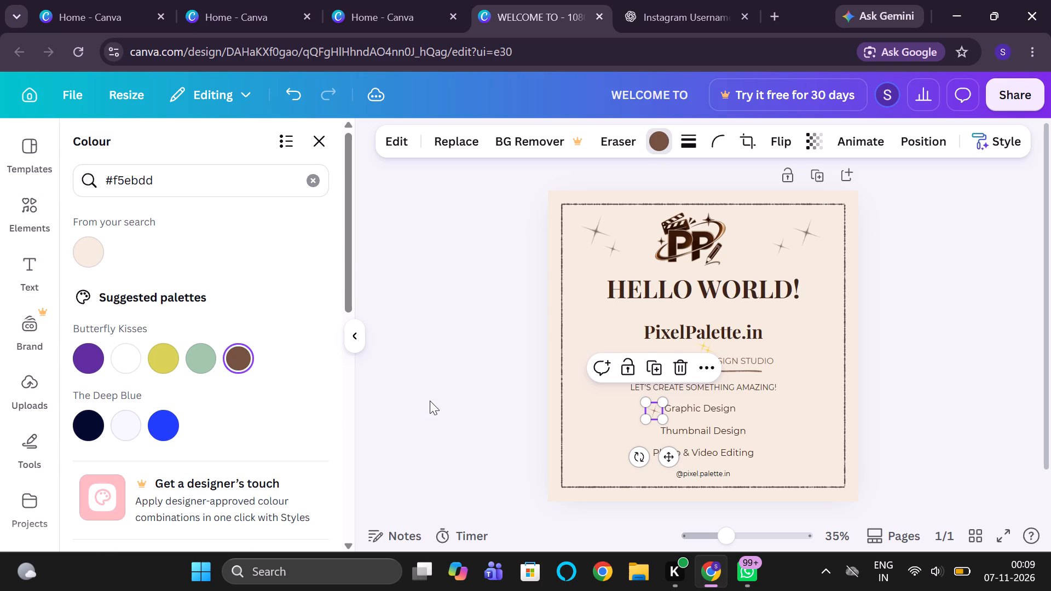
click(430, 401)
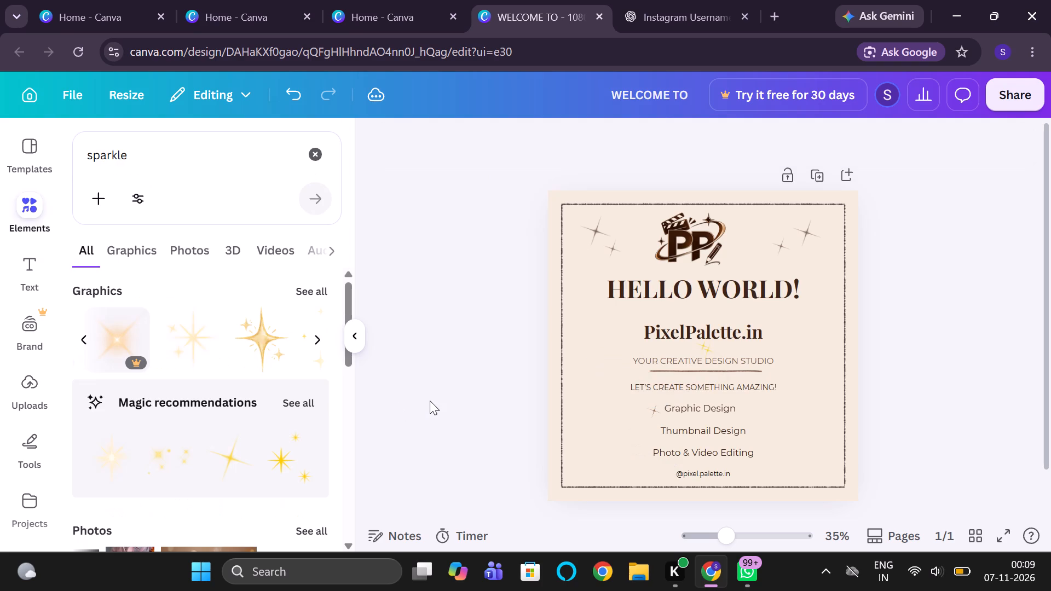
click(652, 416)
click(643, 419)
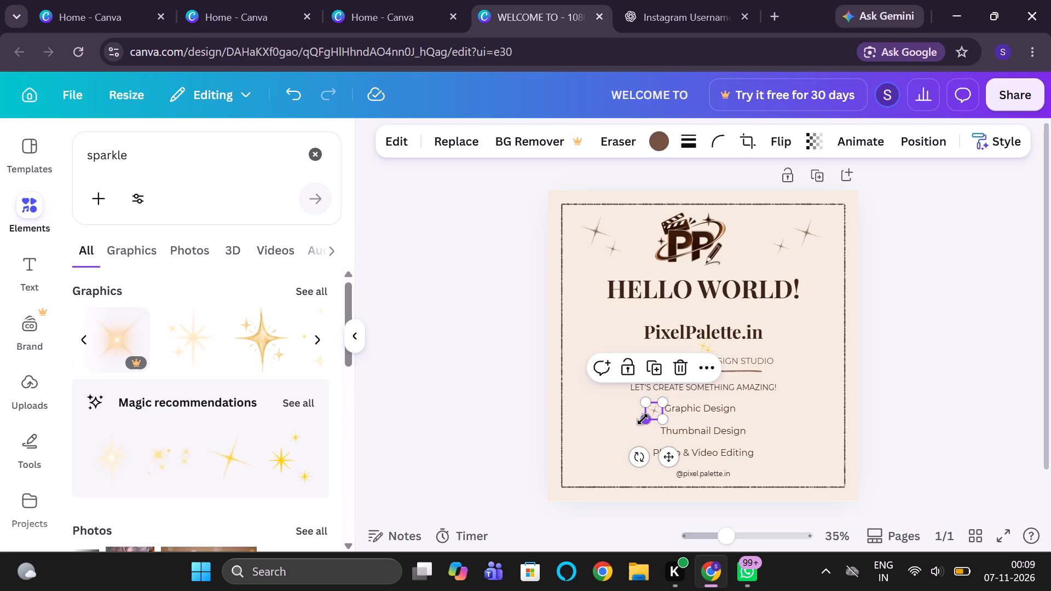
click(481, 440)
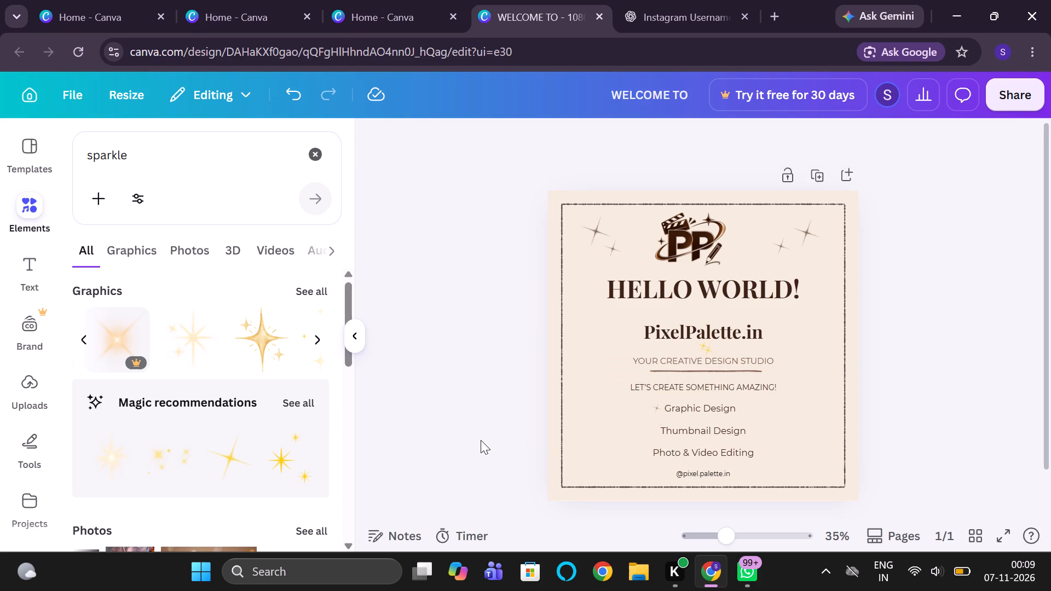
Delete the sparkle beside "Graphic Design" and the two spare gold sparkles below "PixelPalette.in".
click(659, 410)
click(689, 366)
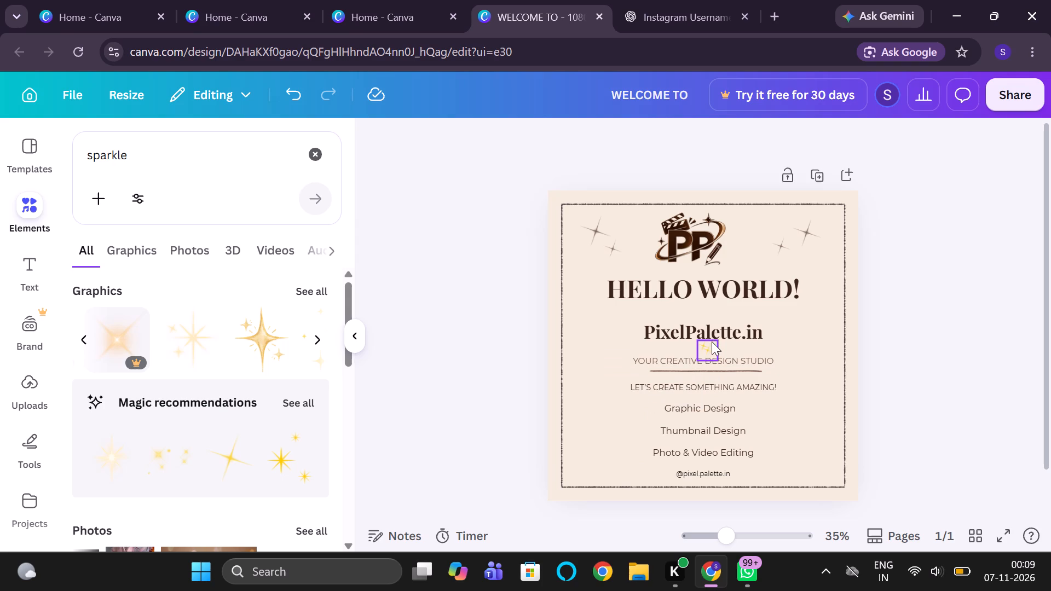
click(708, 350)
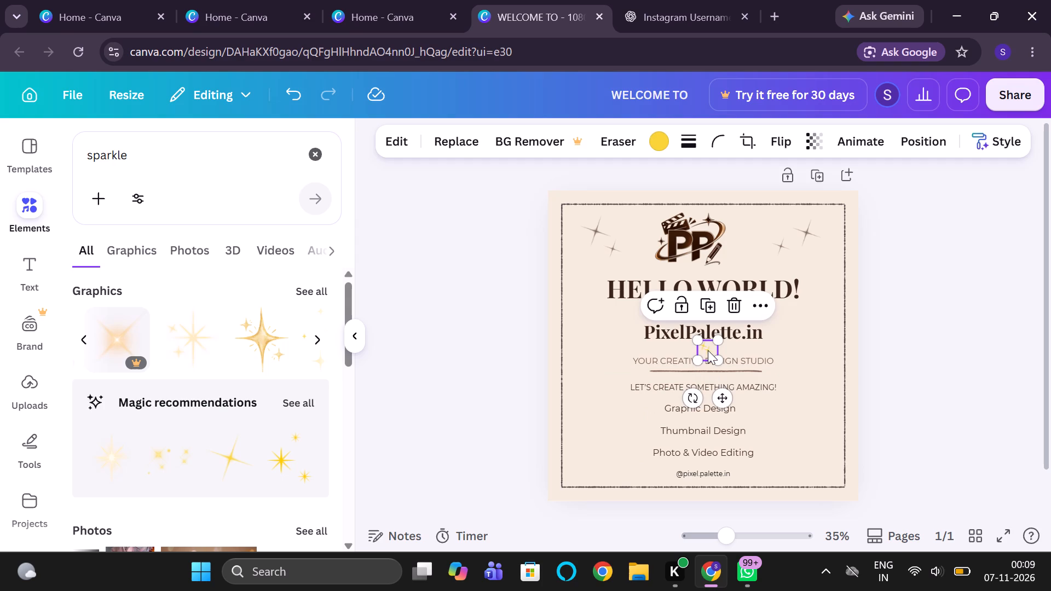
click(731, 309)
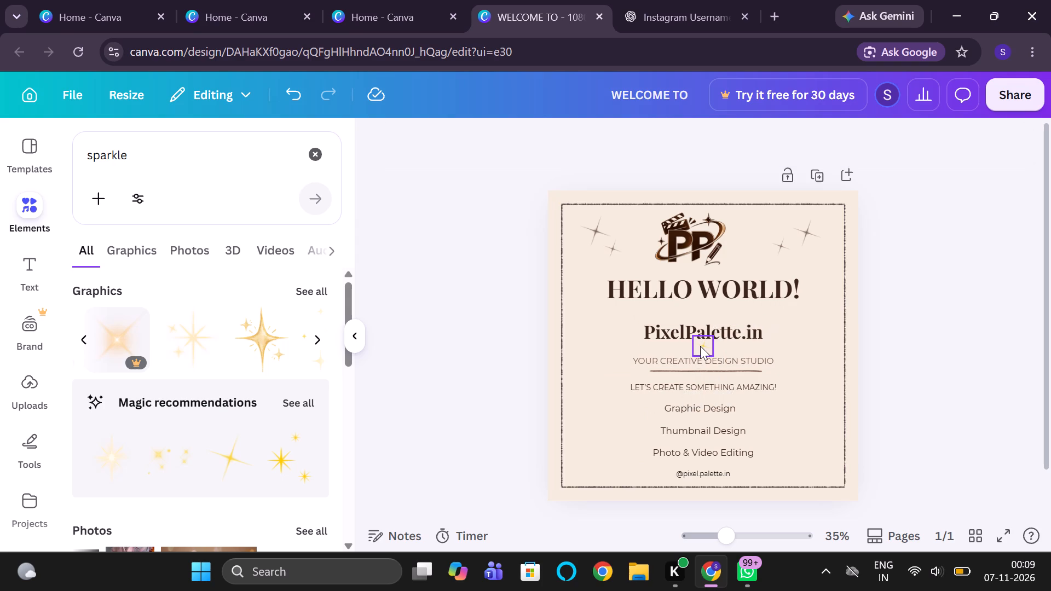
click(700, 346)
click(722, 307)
Search the elements for "bullet pointers" and look through the results for a marker for the services list.
click(318, 164)
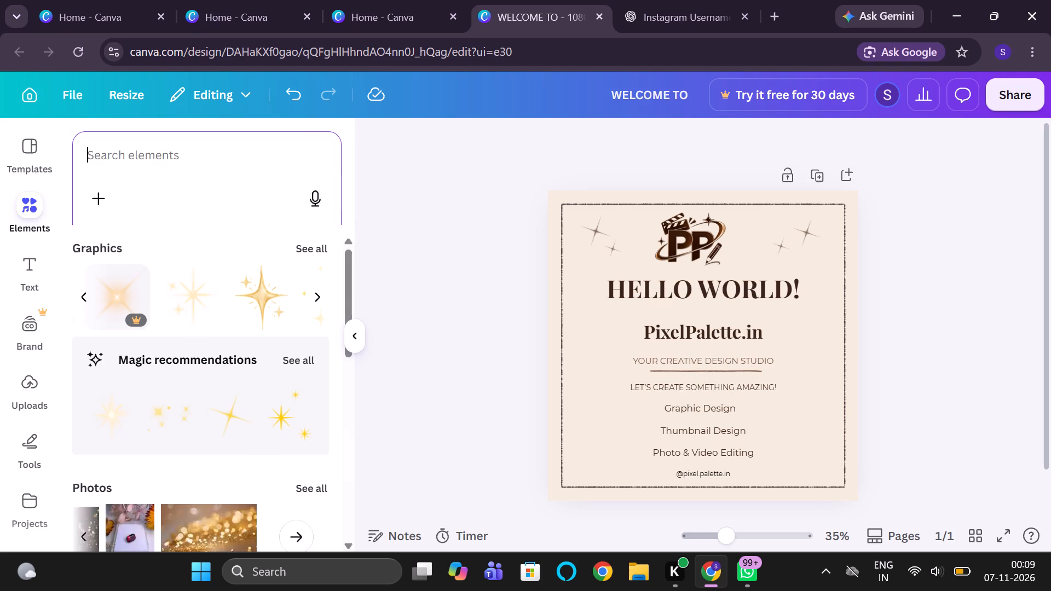
text(pointers)
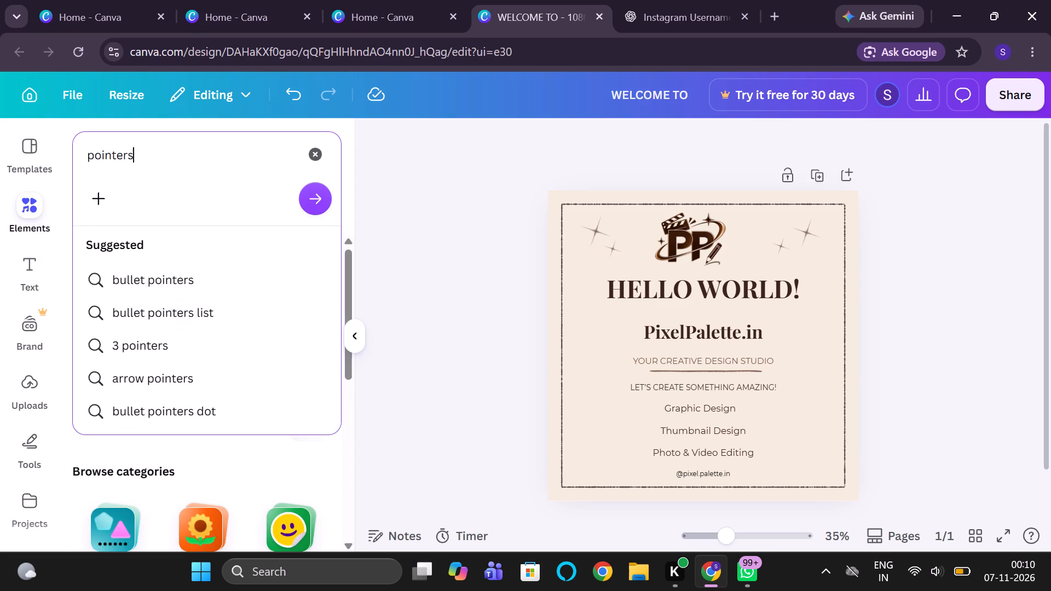
click(196, 288)
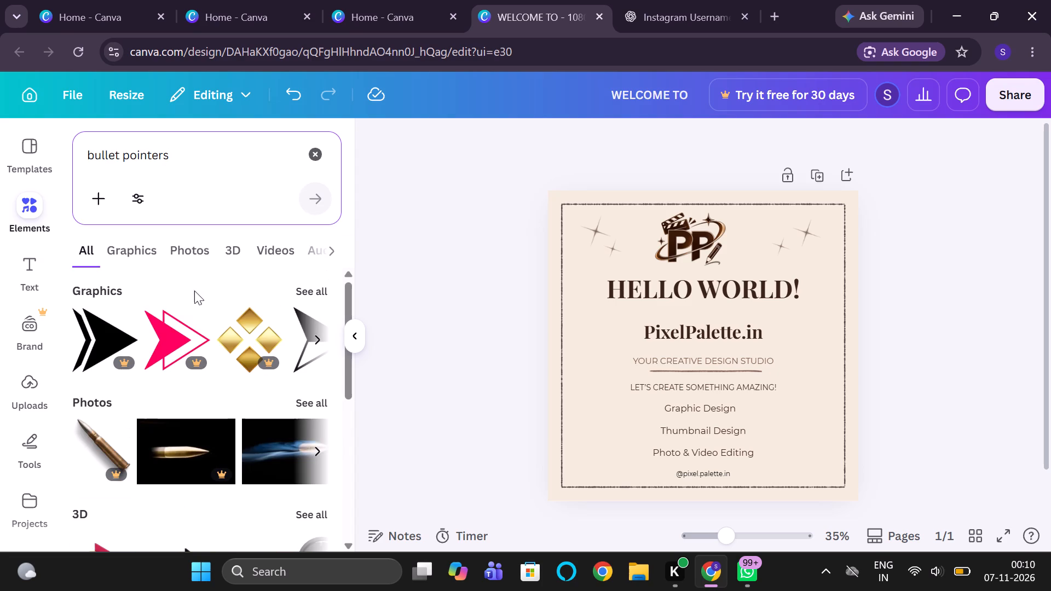
scroll(164, 407, down, 3)
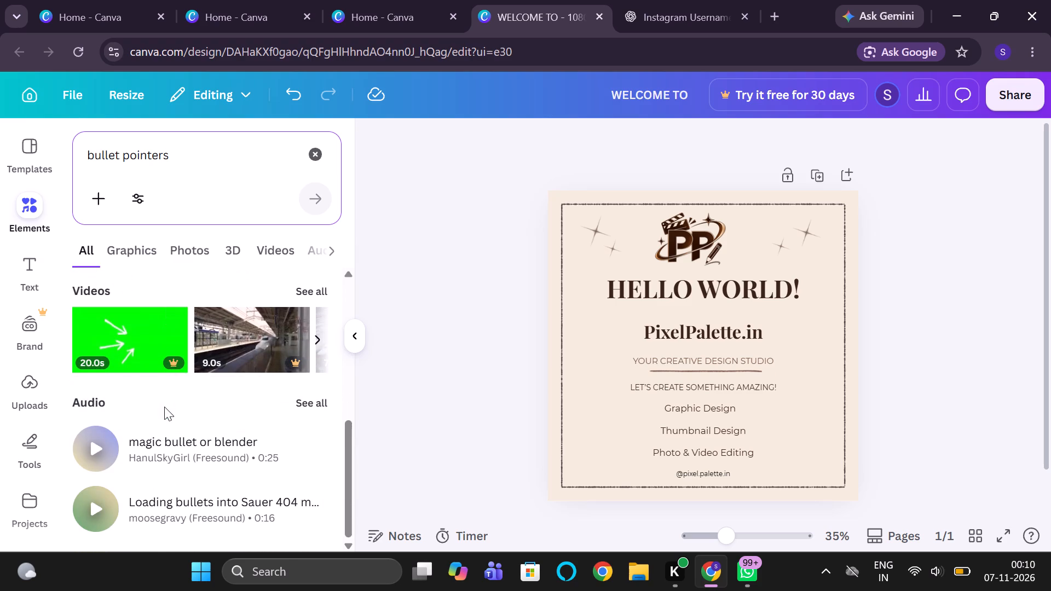
scroll(164, 407, down, 1)
Search the elements for "pointers" and look through the results for a suitable bullet marker.
click(312, 151)
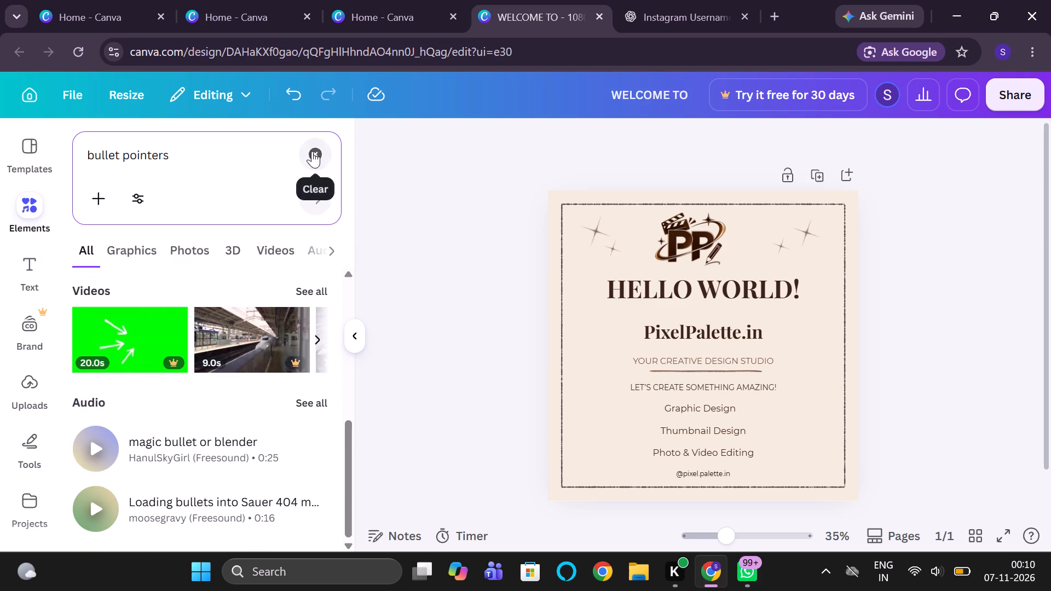
text(pointers)
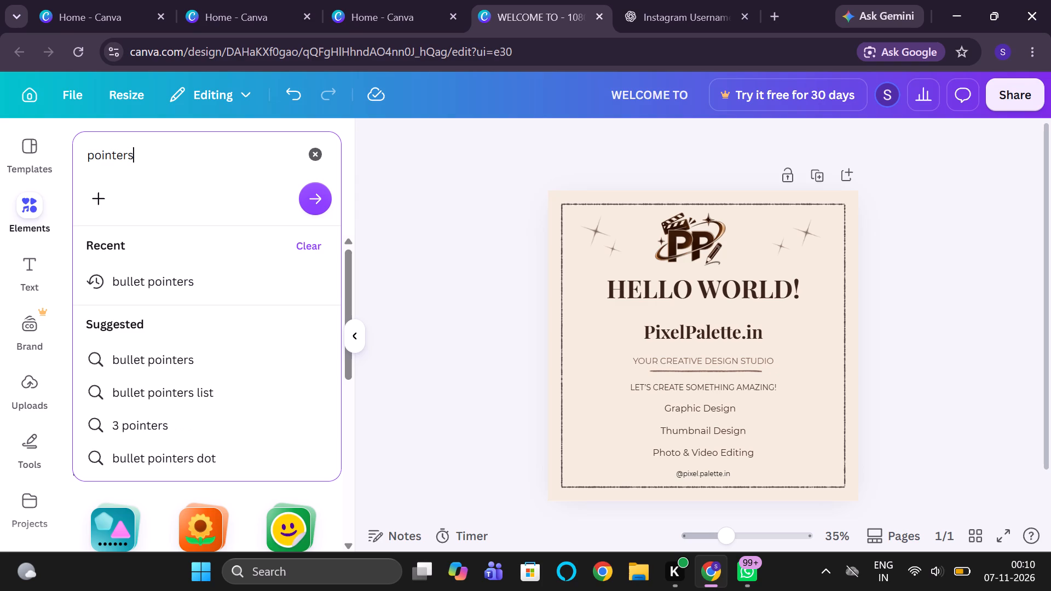
key(Return)
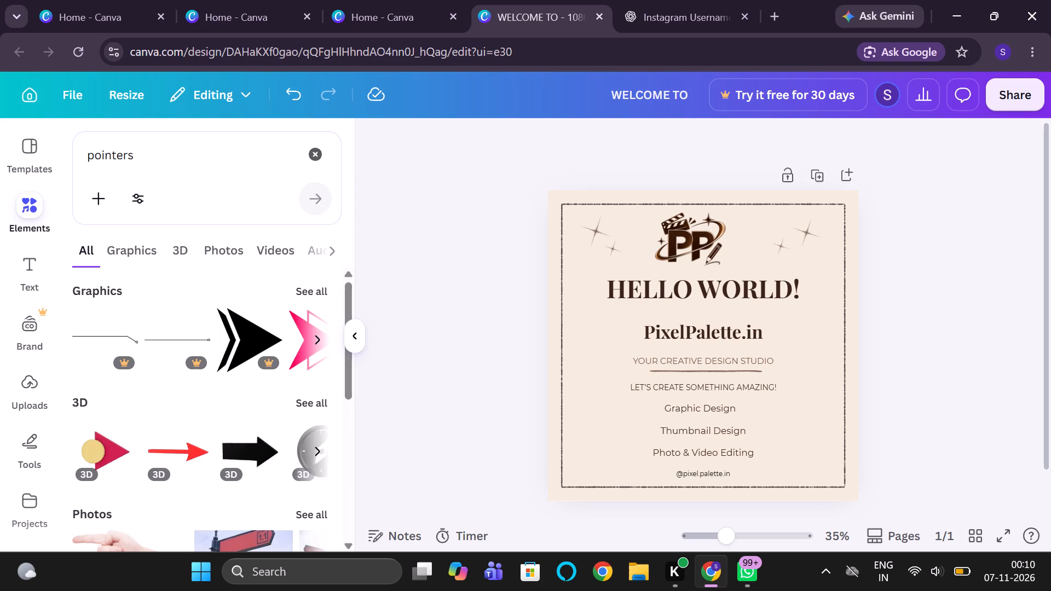
scroll(229, 337, down, 2)
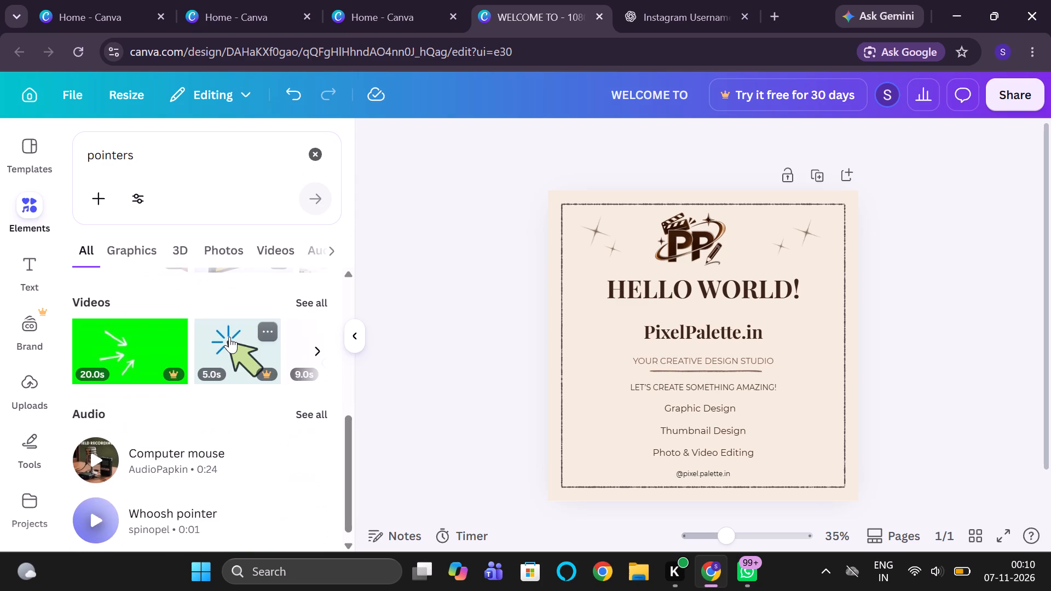
scroll(229, 337, up, 3)
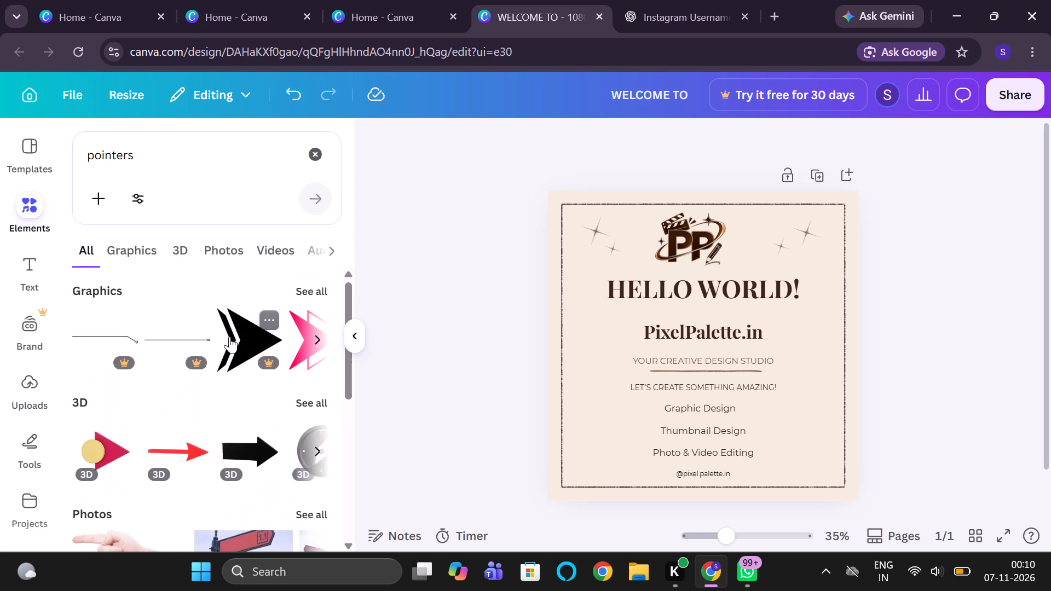
Look for a dot-shaped marker by entering "full stop" in the element search and choosing the suggestion "stop".
click(309, 154)
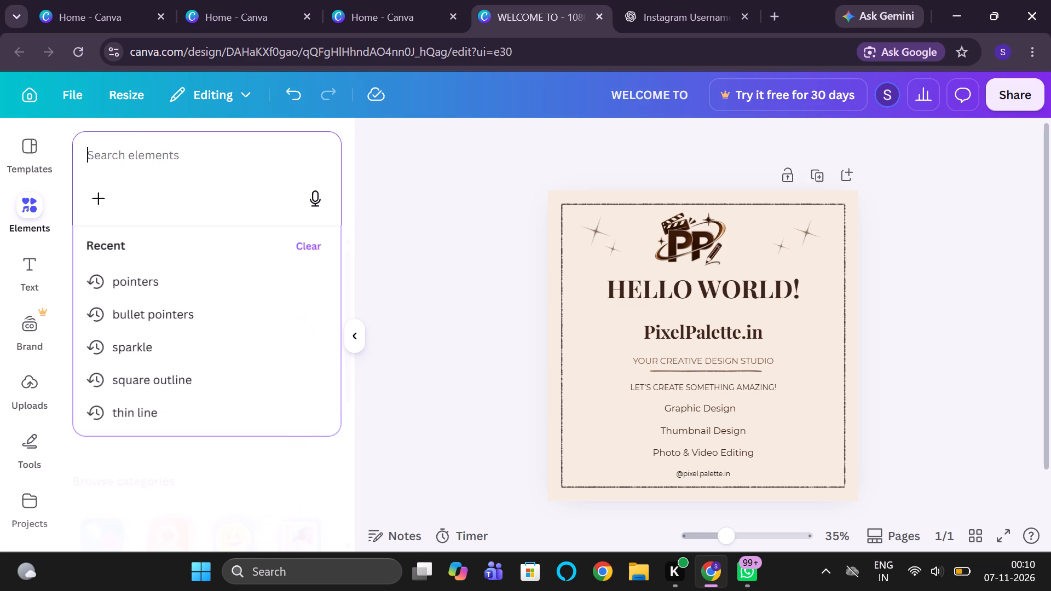
text(fuk)
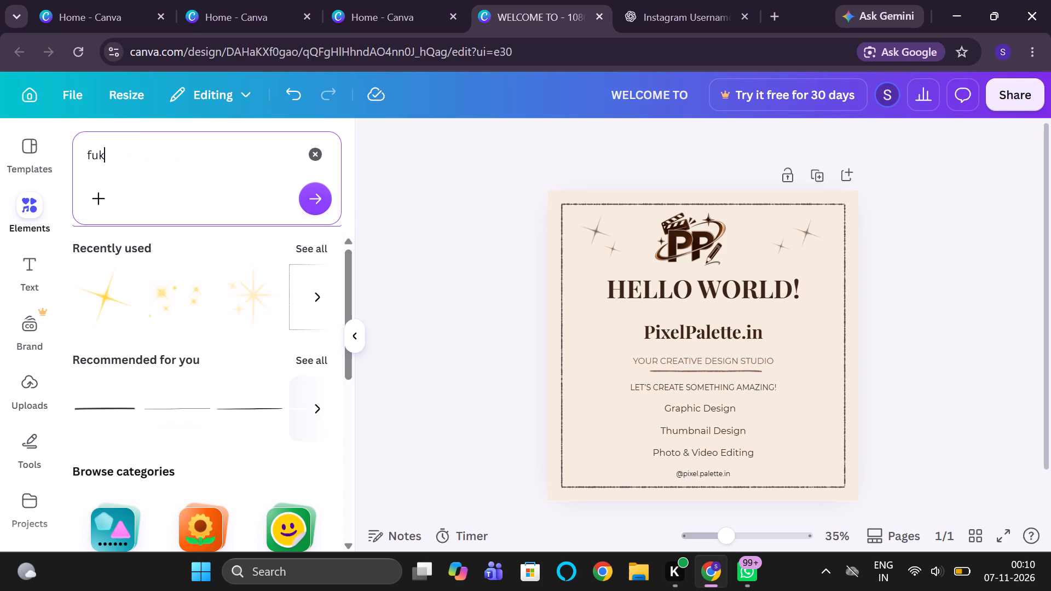
key(BackSpace)
text(ll)
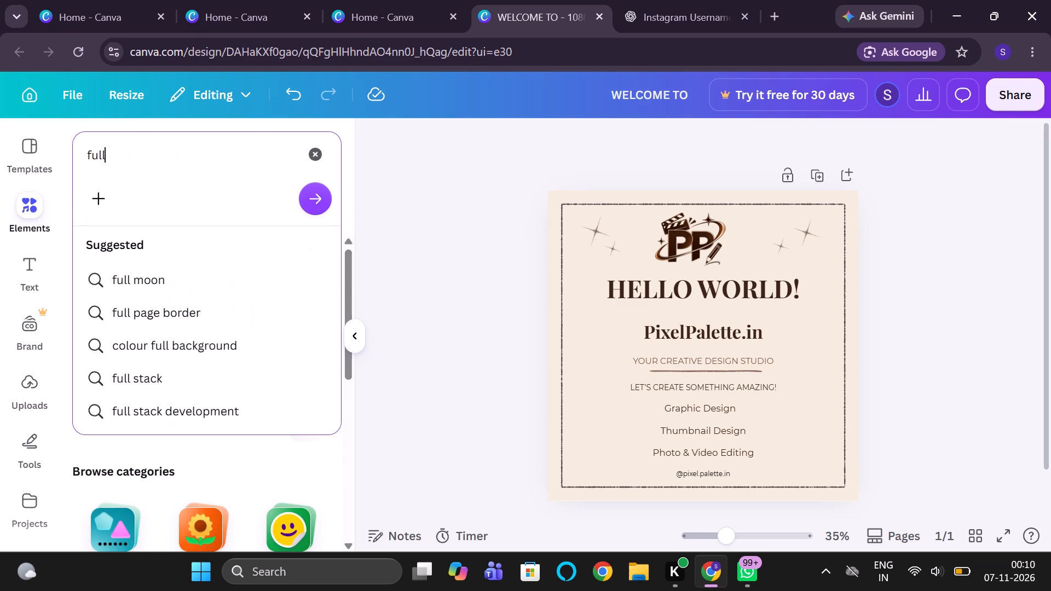
key(space)
text(stop)
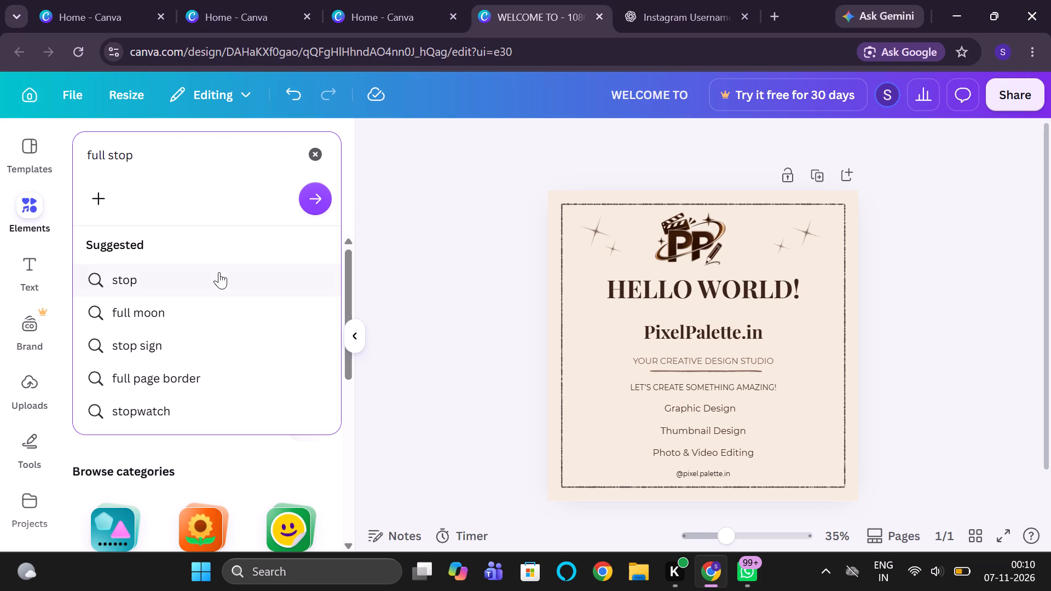
click(219, 272)
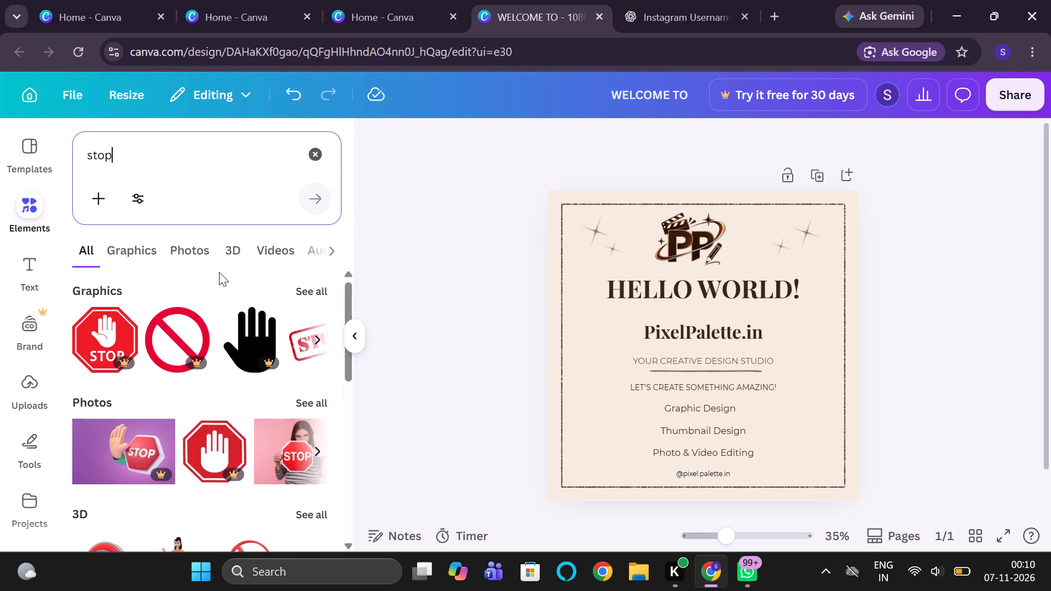
Search the elements for "fullstop" and look through the mixed results for a dot to mark the services list.
click(314, 161)
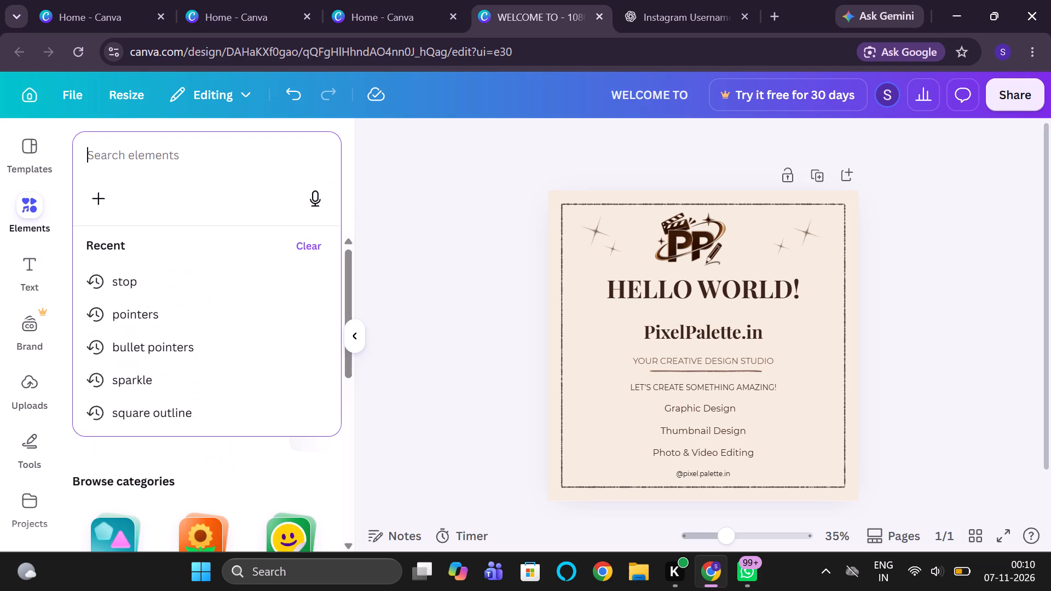
text(fullstop)
key(Return)
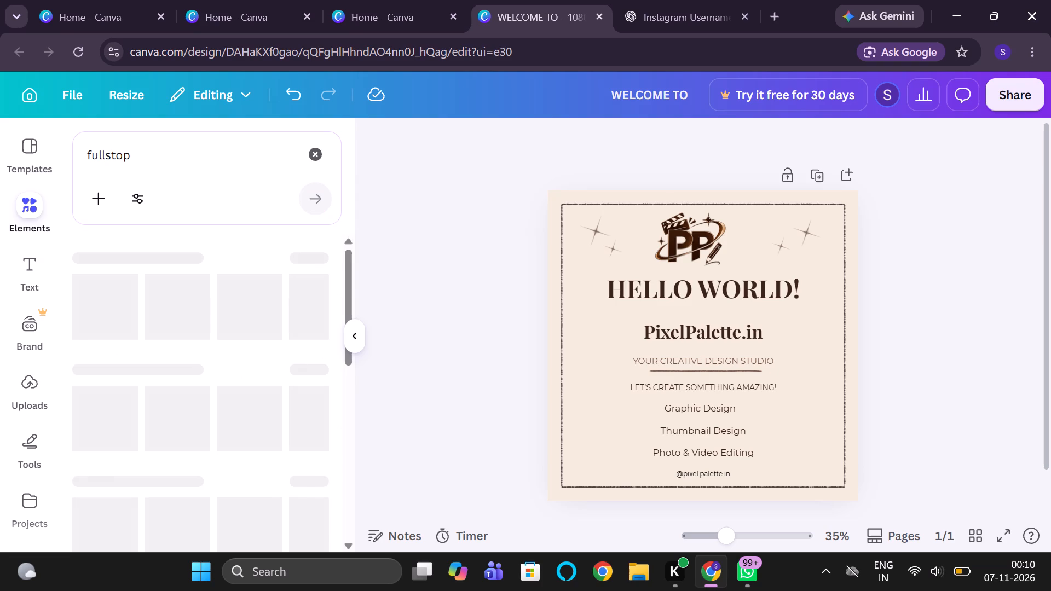
scroll(172, 376, down, 3)
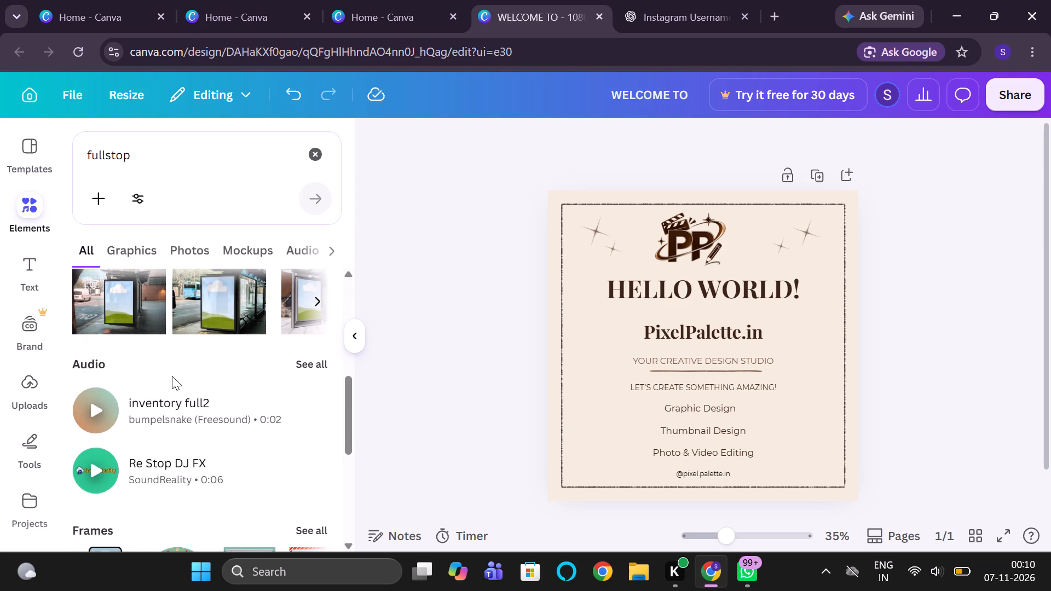
scroll(172, 376, down, 2)
scroll(172, 376, up, 2)
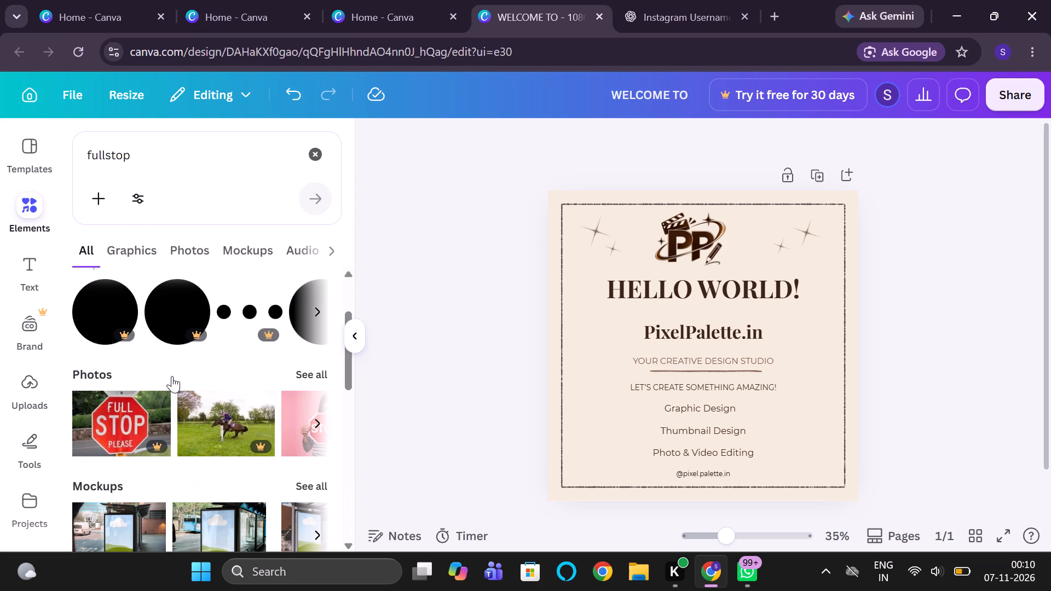
scroll(172, 376, up, 1)
Show all graphics found for "fullstop" and look through them for a plain round dot usable as a bullet marker.
click(317, 365)
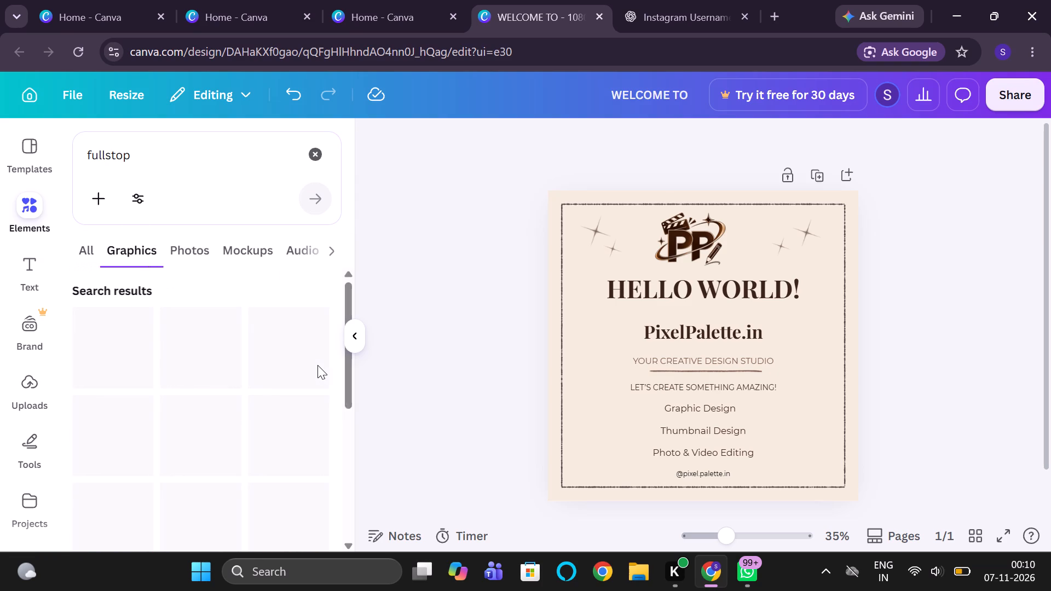
scroll(232, 409, down, 3)
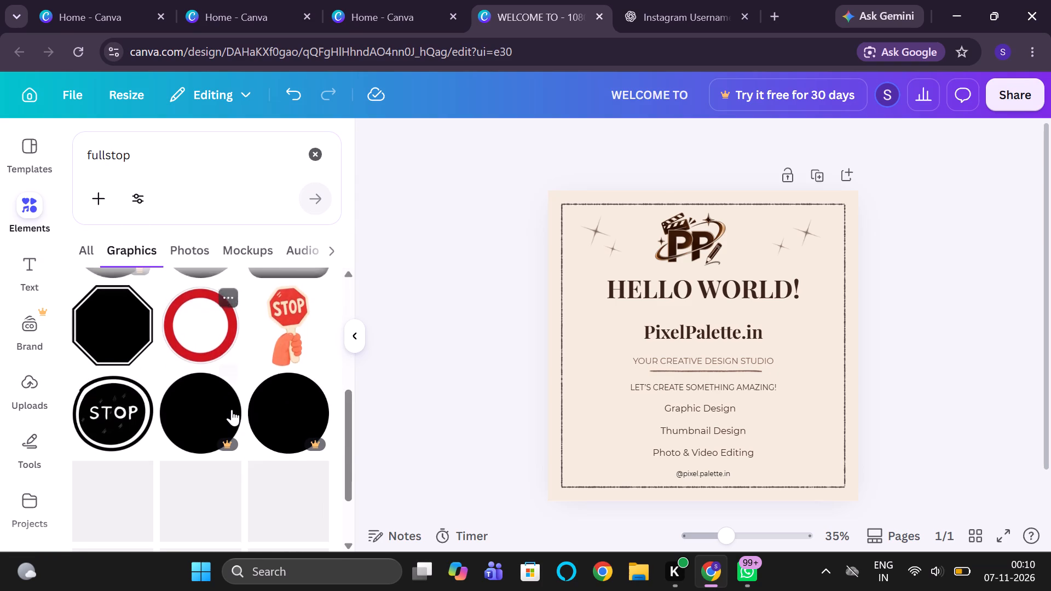
scroll(232, 409, down, 4)
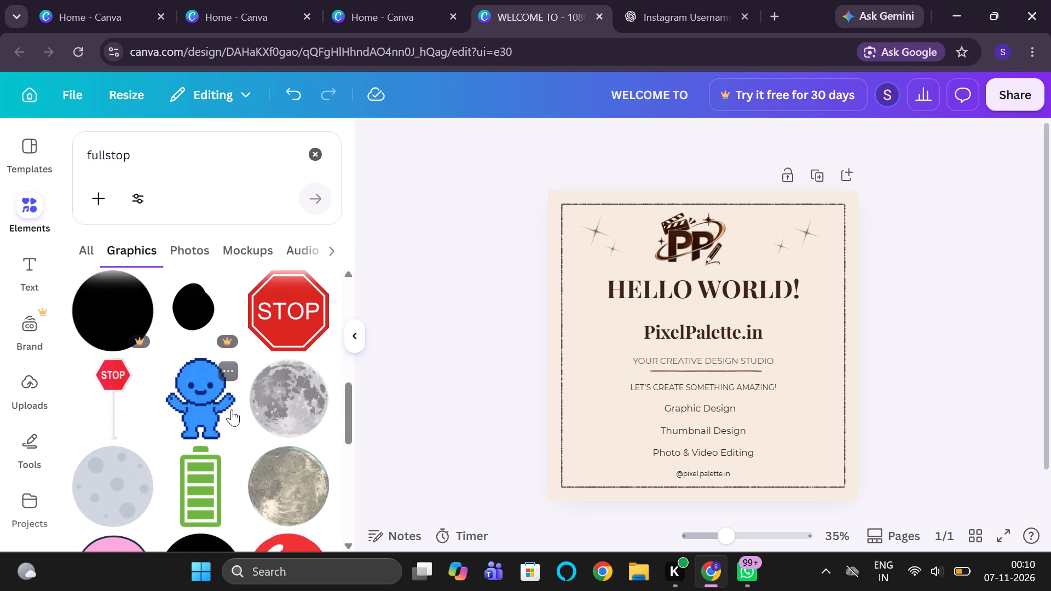
scroll(232, 409, down, 4)
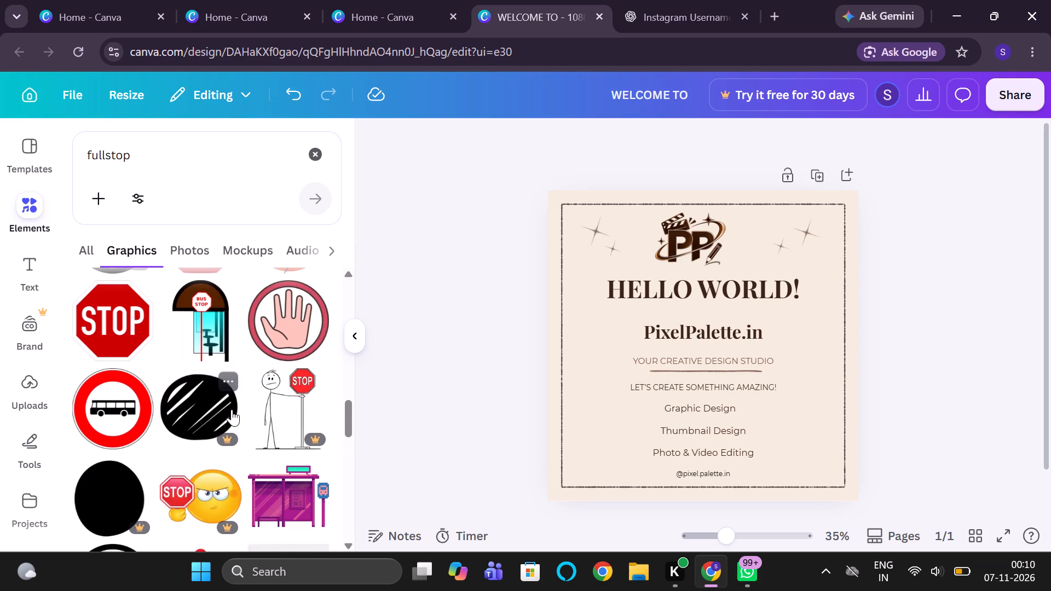
scroll(232, 409, down, 4)
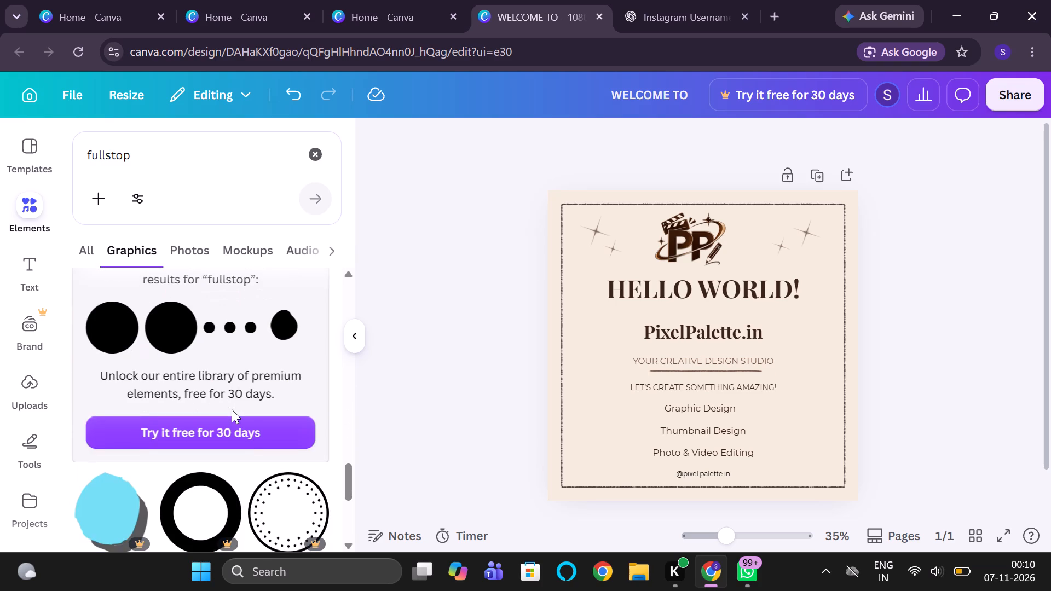
scroll(232, 409, down, 3)
scroll(232, 409, up, 1)
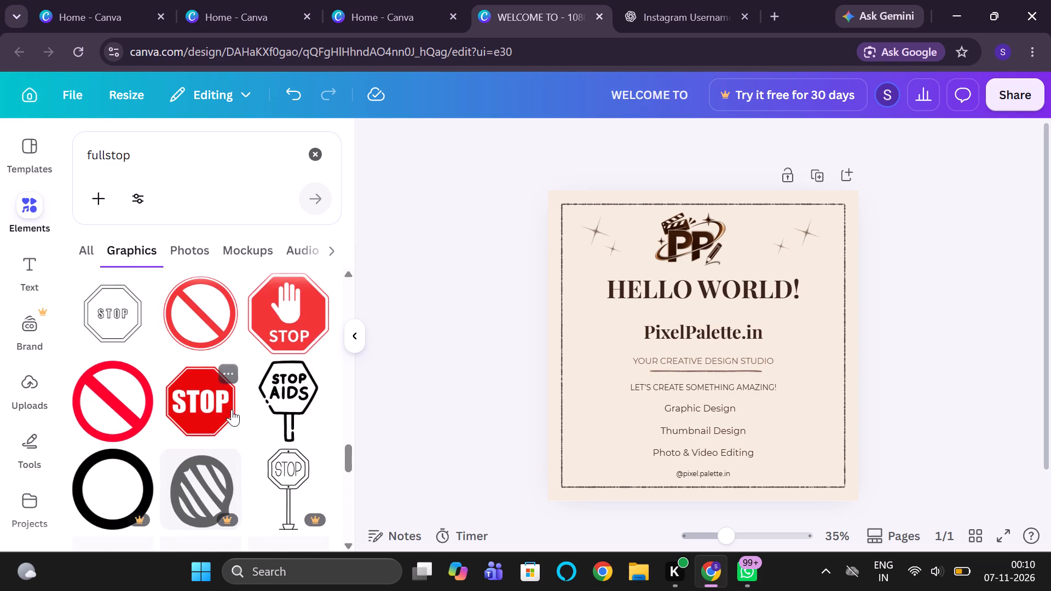
scroll(232, 409, up, 2)
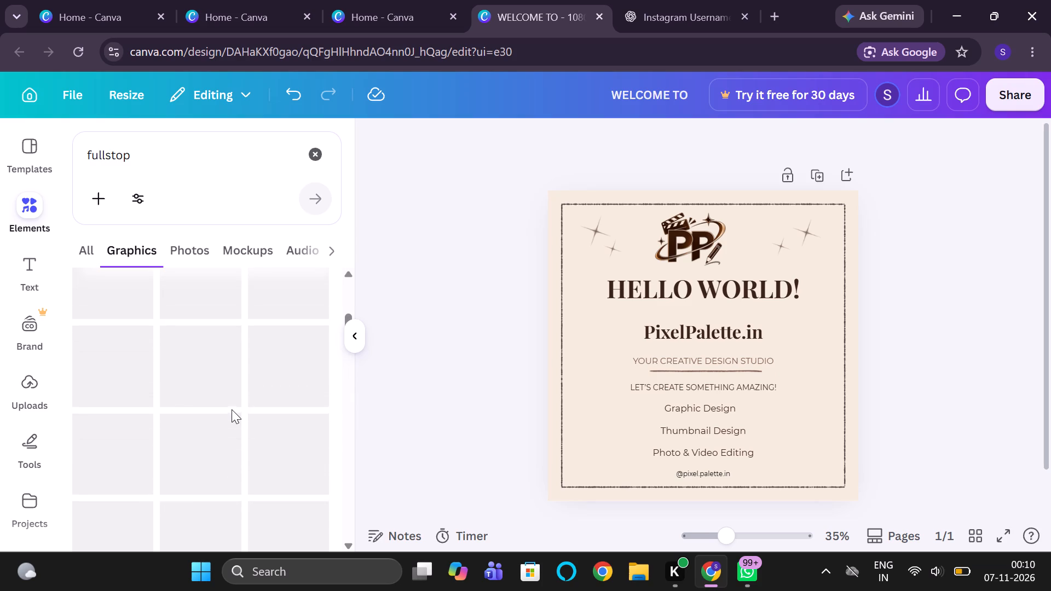
scroll(232, 409, up, 2)
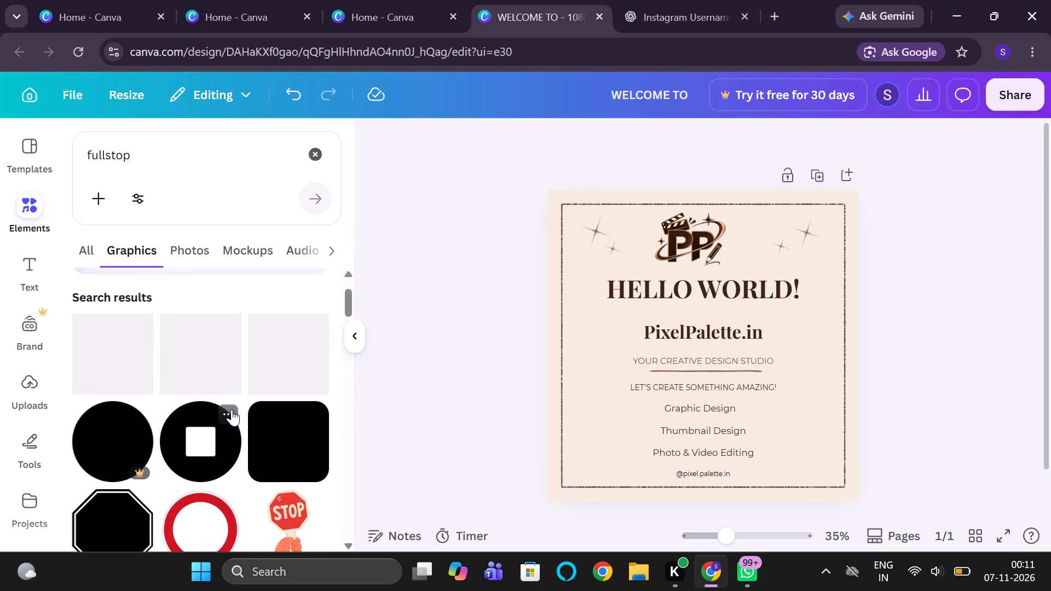
scroll(232, 409, up, 1)
scroll(232, 409, down, 1)
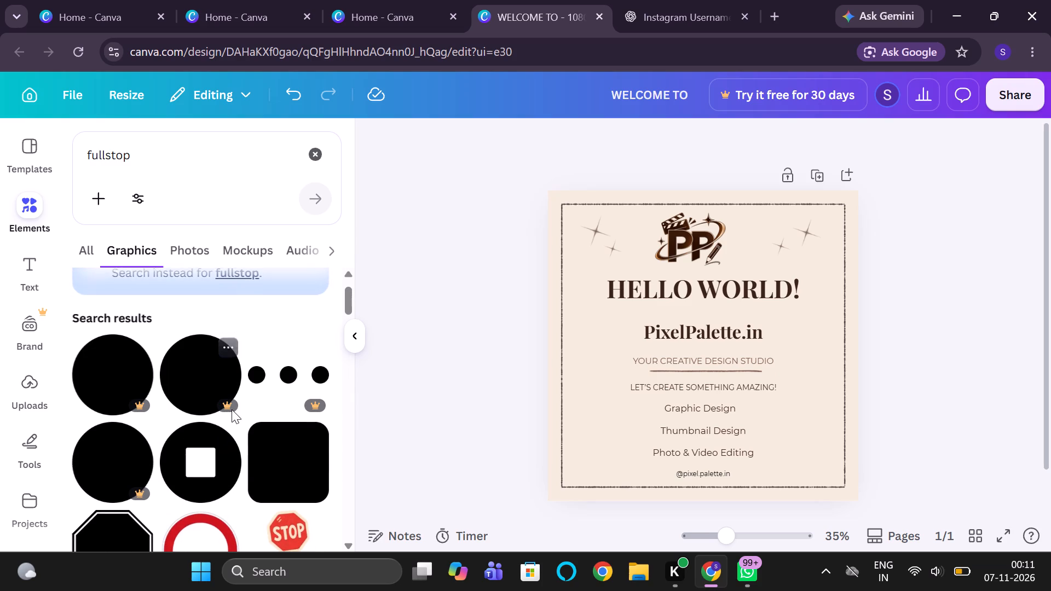
scroll(232, 409, down, 2)
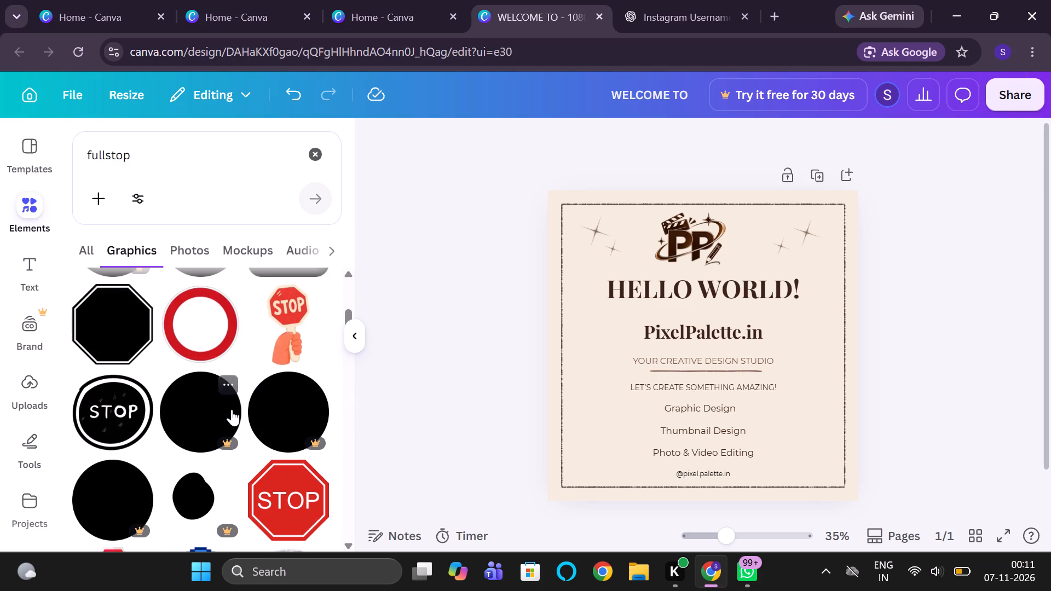
Search the elements for "dot" using the suggestion "single dot" and look through the results for a bullet marker.
click(307, 150)
text(dot)
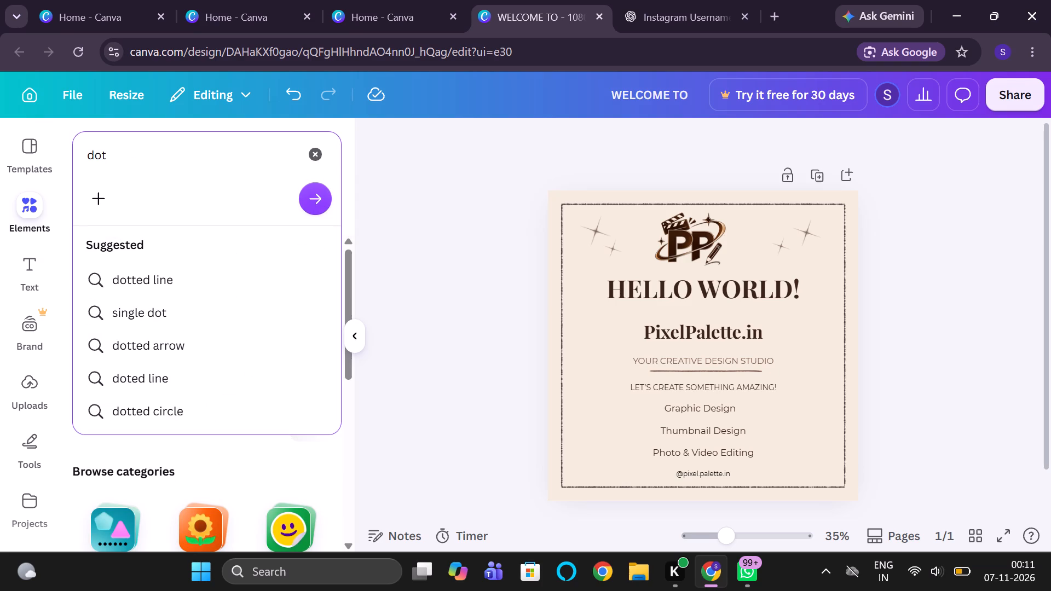
click(172, 311)
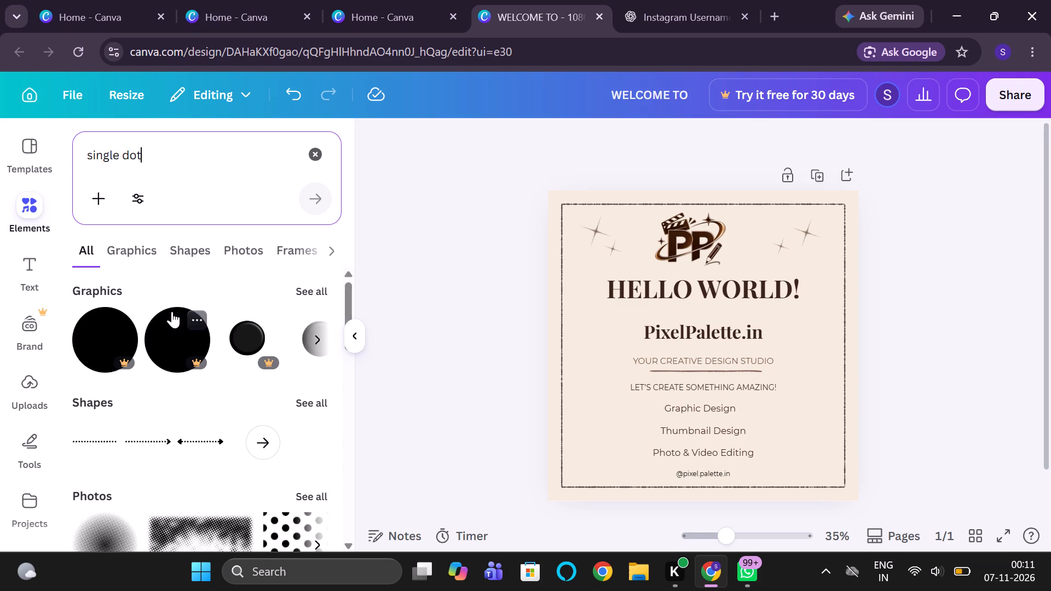
scroll(208, 390, down, 1)
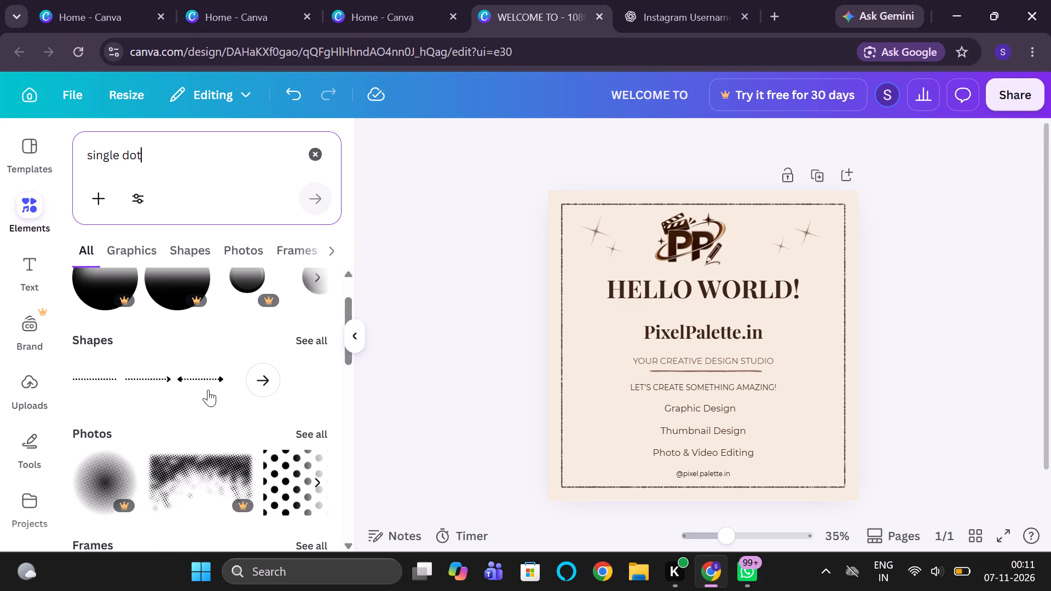
scroll(208, 390, down, 2)
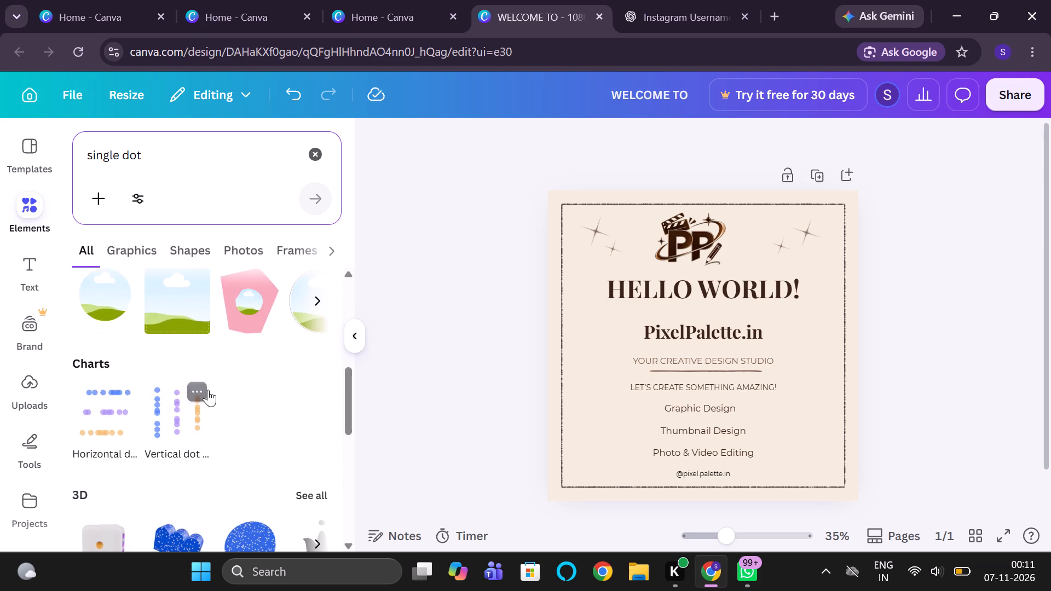
scroll(208, 390, down, 2)
scroll(208, 390, right, 1)
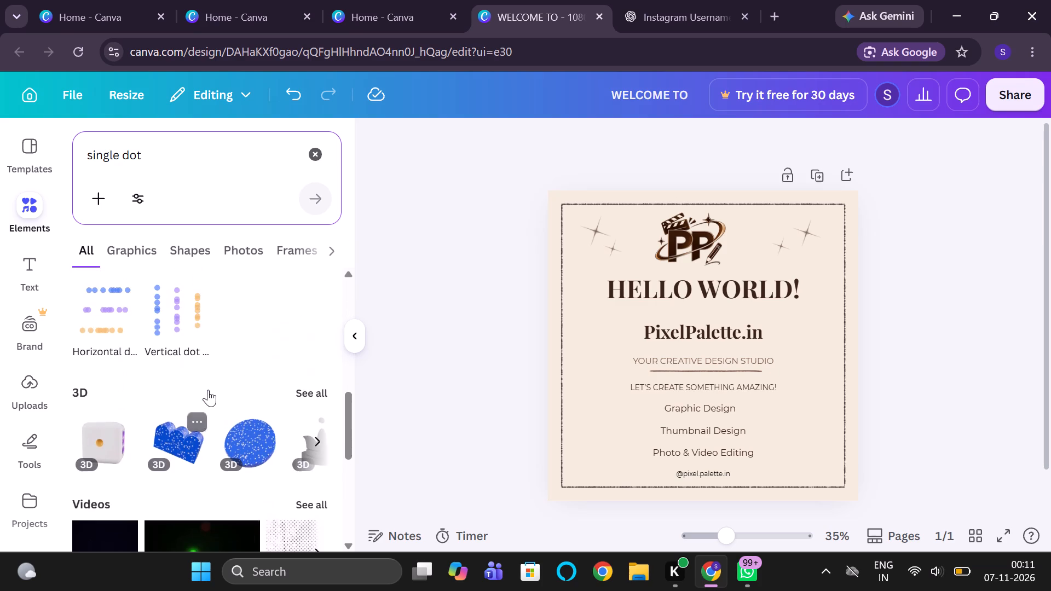
scroll(208, 390, right, 1)
scroll(208, 390, up, 5)
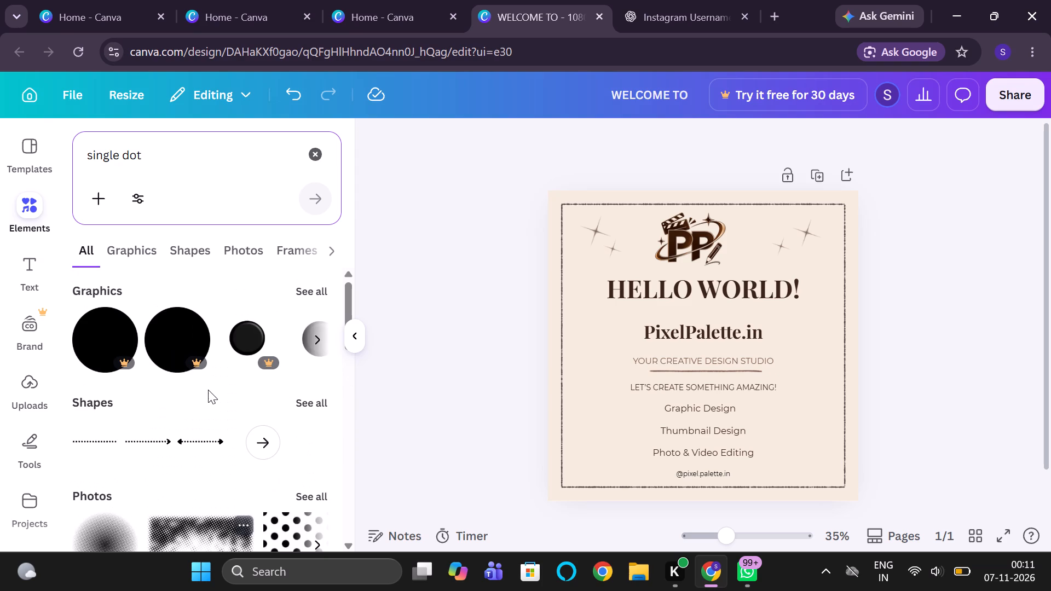
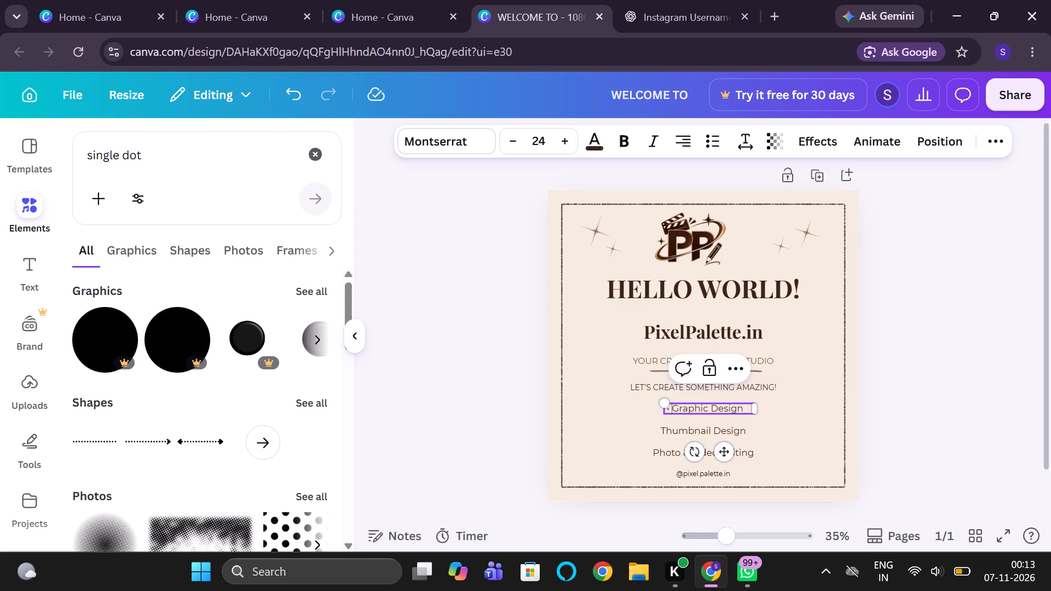
right_click(731, 405)
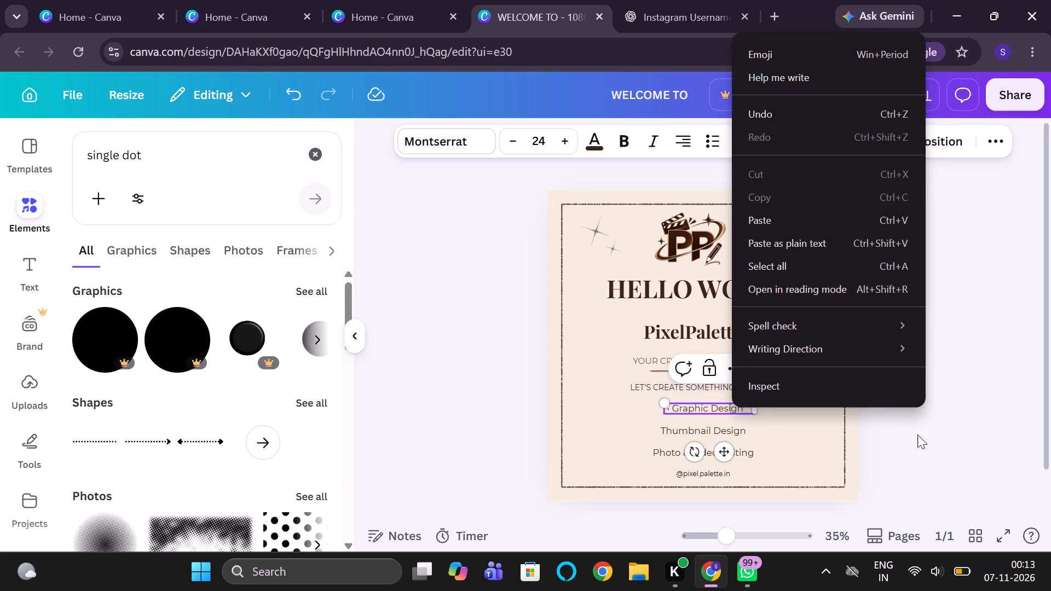
click(917, 434)
right_click(743, 409)
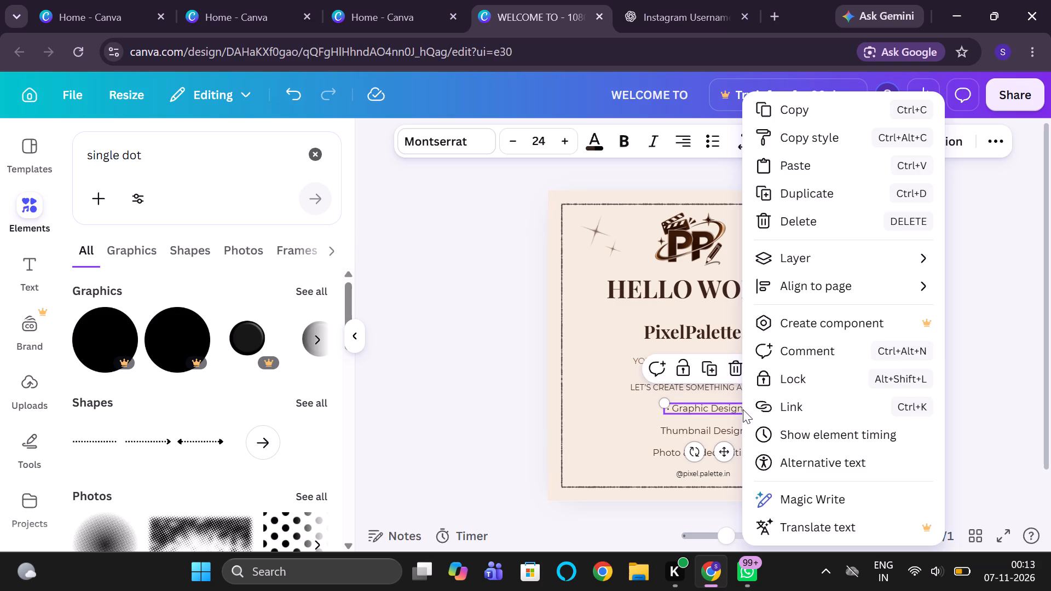
click(824, 288)
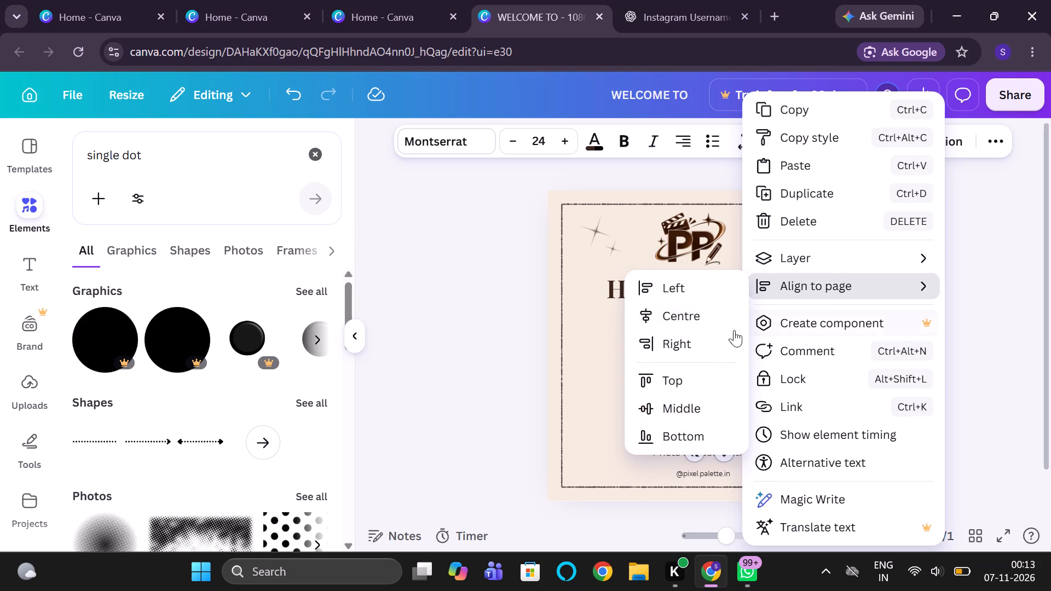
click(715, 324)
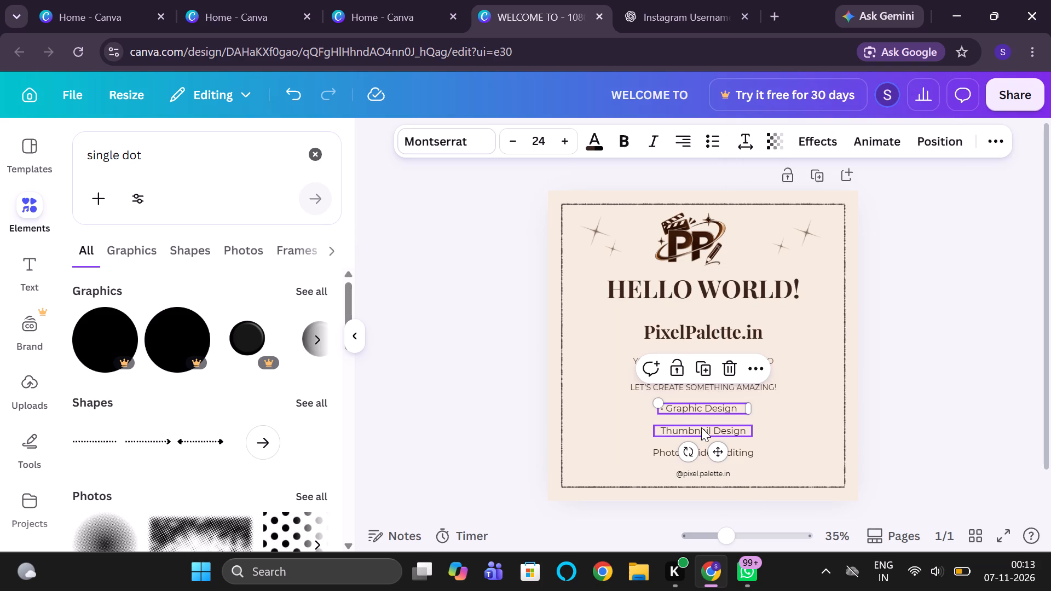
Paste the copied "•" followed by a space in front of "Thumbnail Design" in the services list.
click(701, 427)
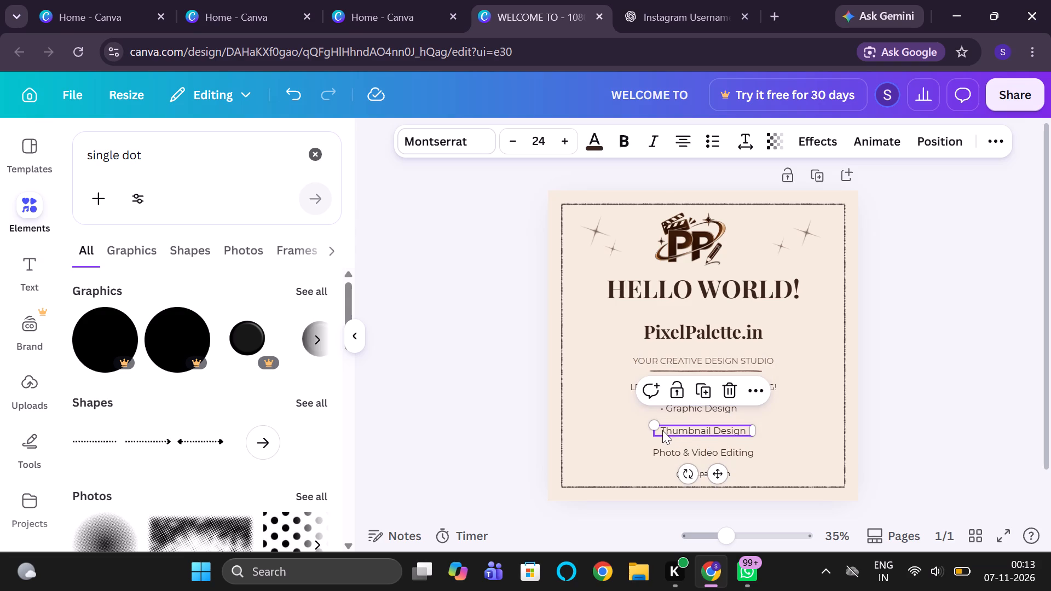
click(662, 430)
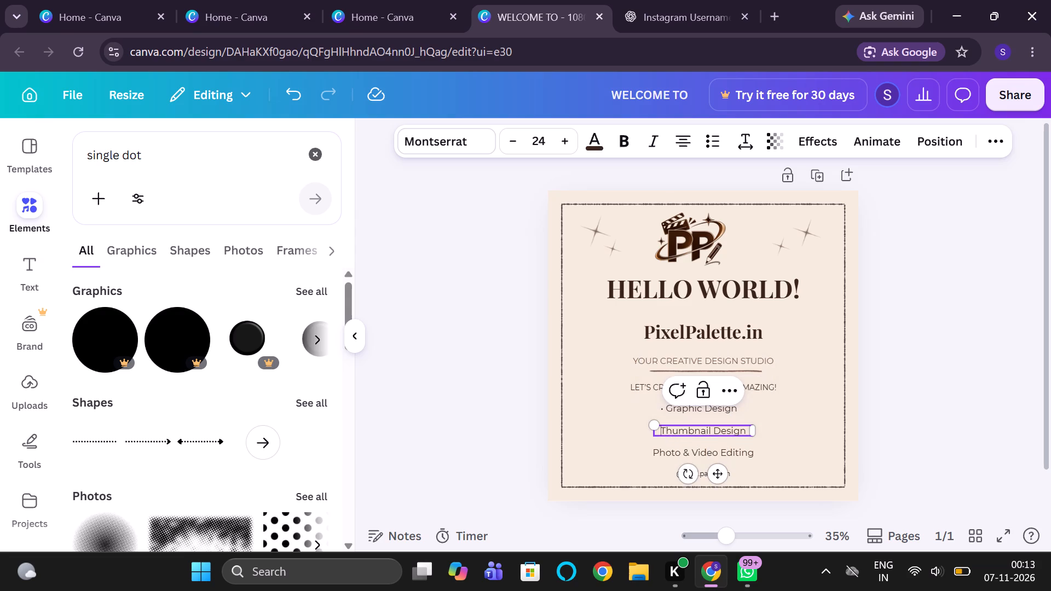
key(Left)
key(Left)
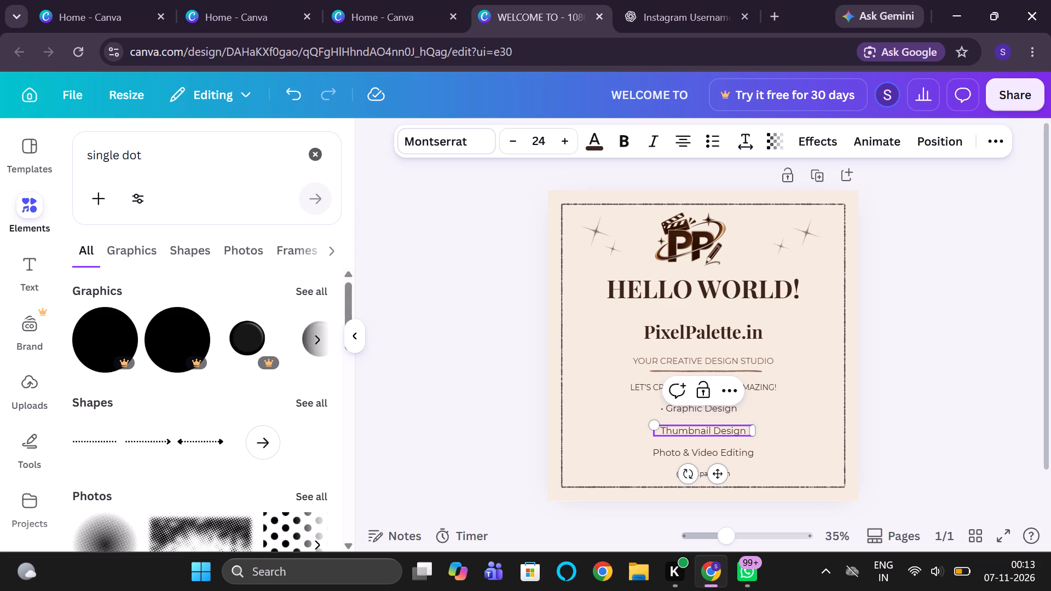
key(ctrl+v)
right_click(662, 430)
click(943, 368)
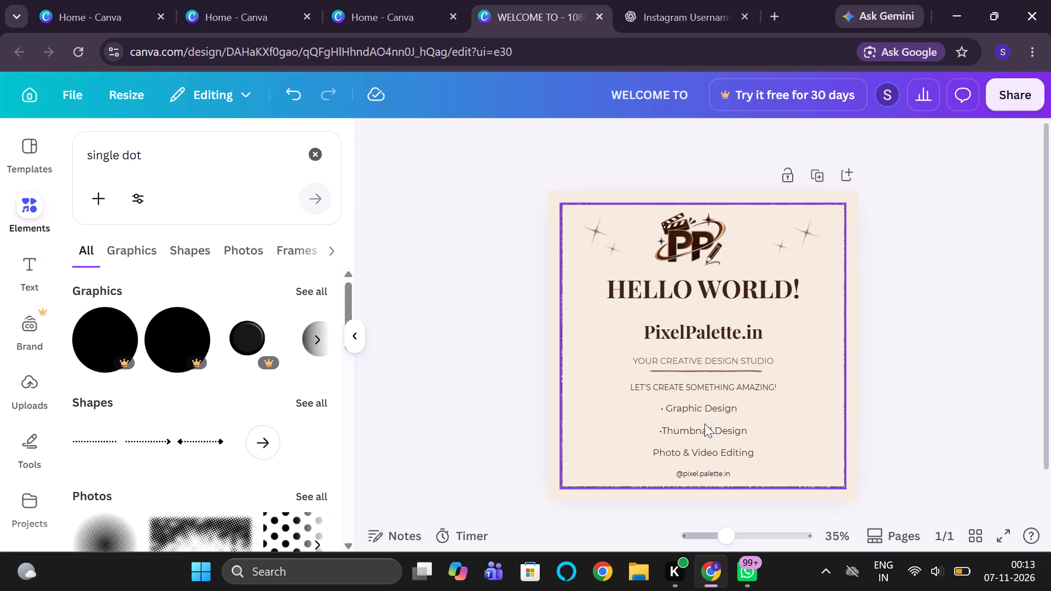
right_click(703, 424)
click(818, 292)
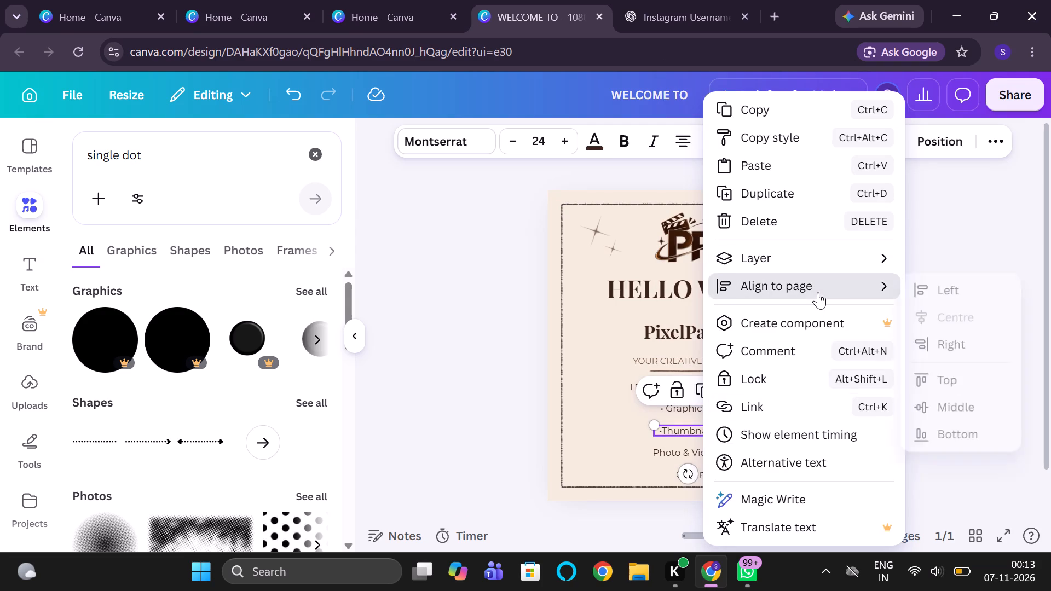
click(969, 354)
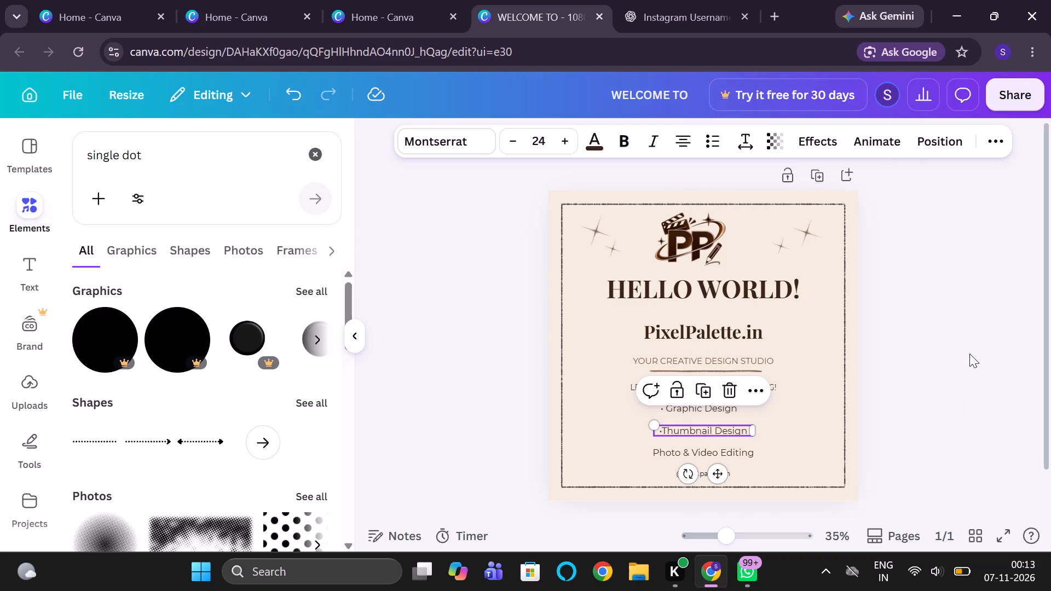
click(664, 428)
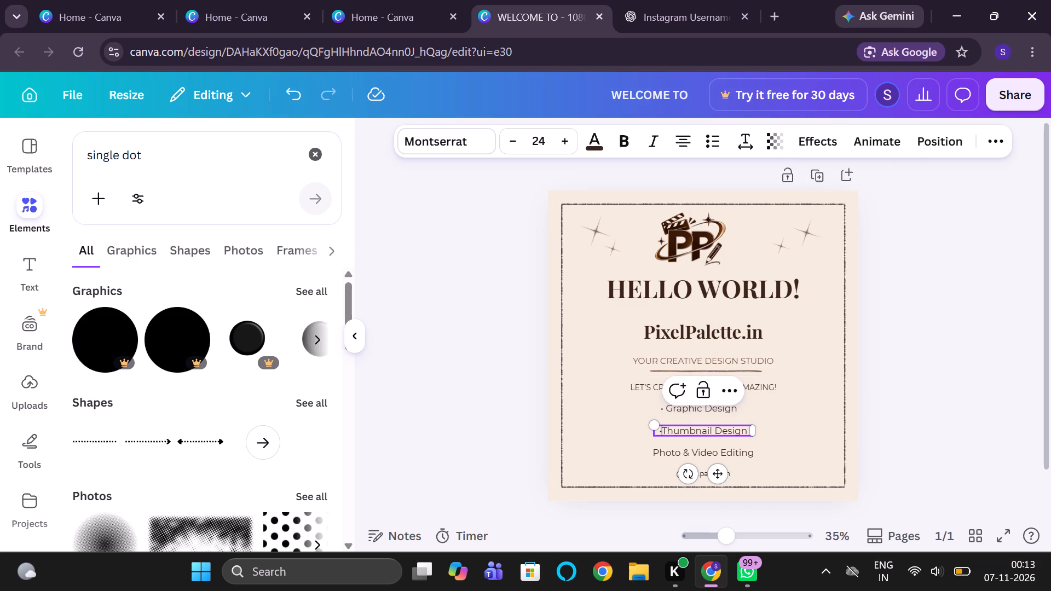
key(space)
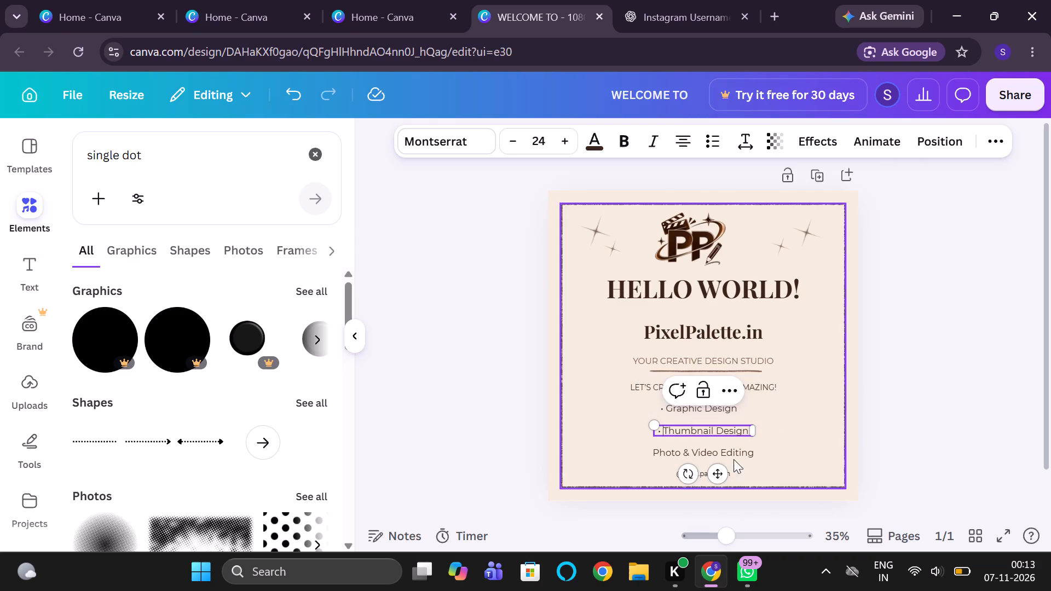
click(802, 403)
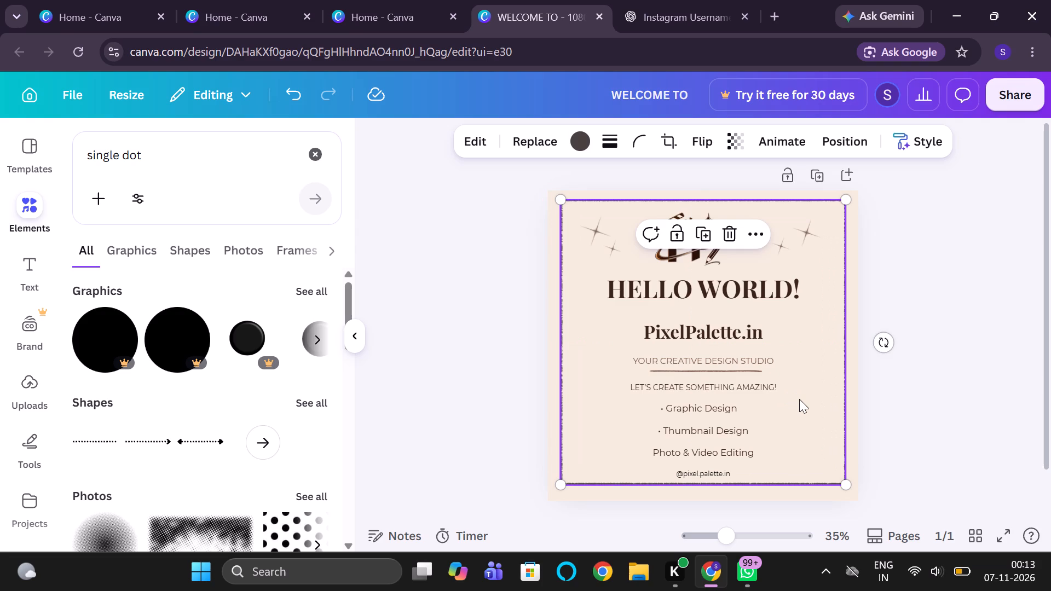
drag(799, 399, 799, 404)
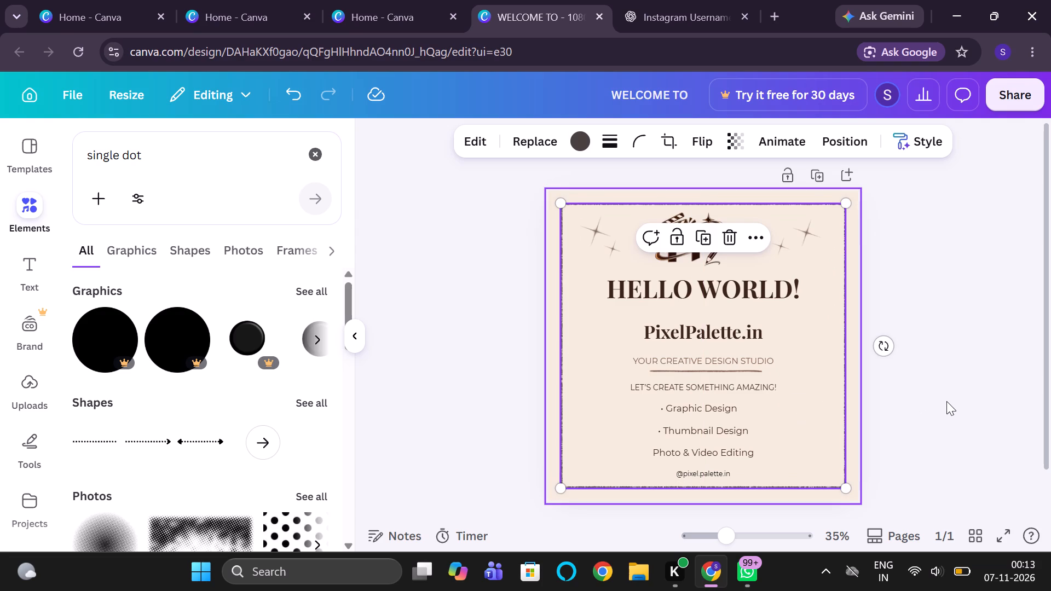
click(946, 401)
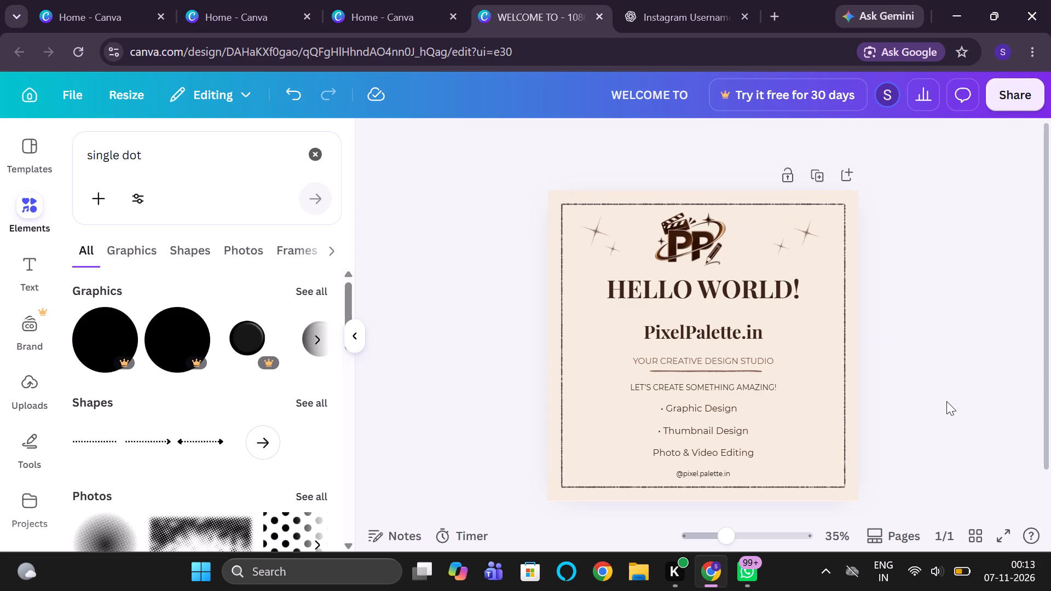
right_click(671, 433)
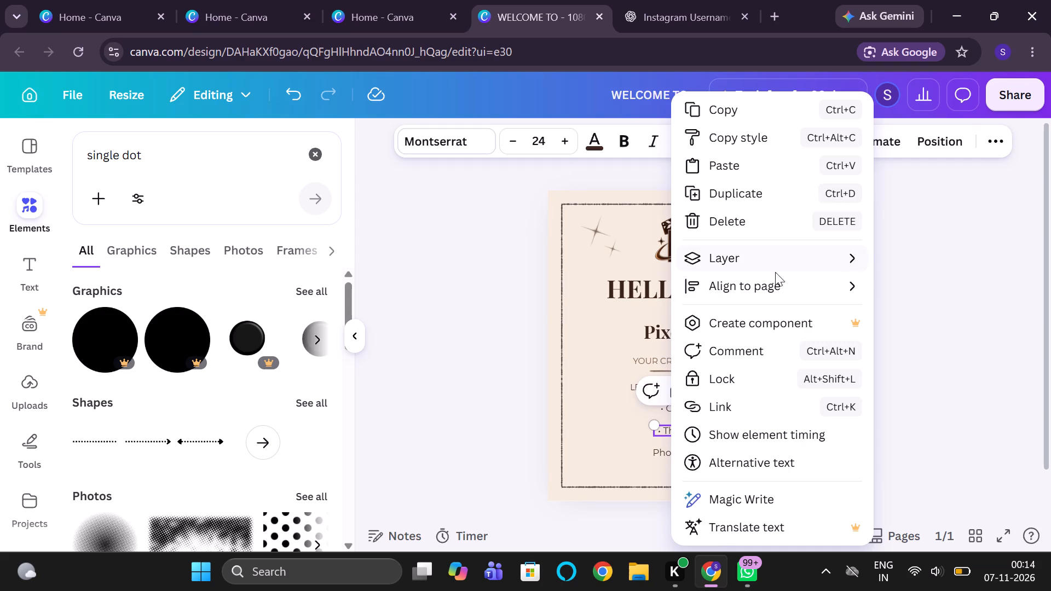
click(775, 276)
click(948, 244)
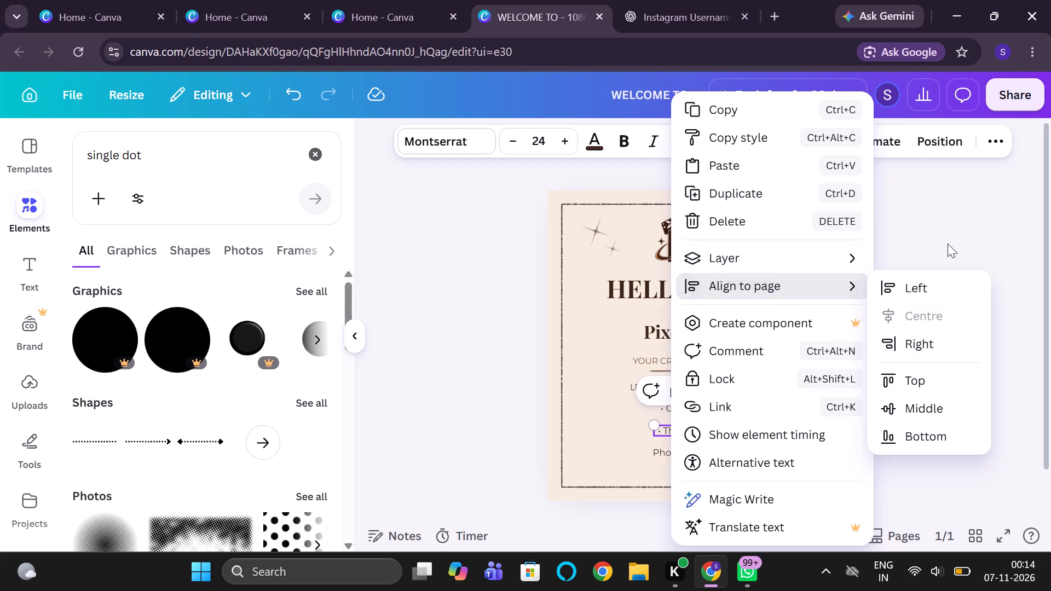
Paste the copied "•" followed by a space in front of "Photo & Video Editing" in the services list.
click(727, 453)
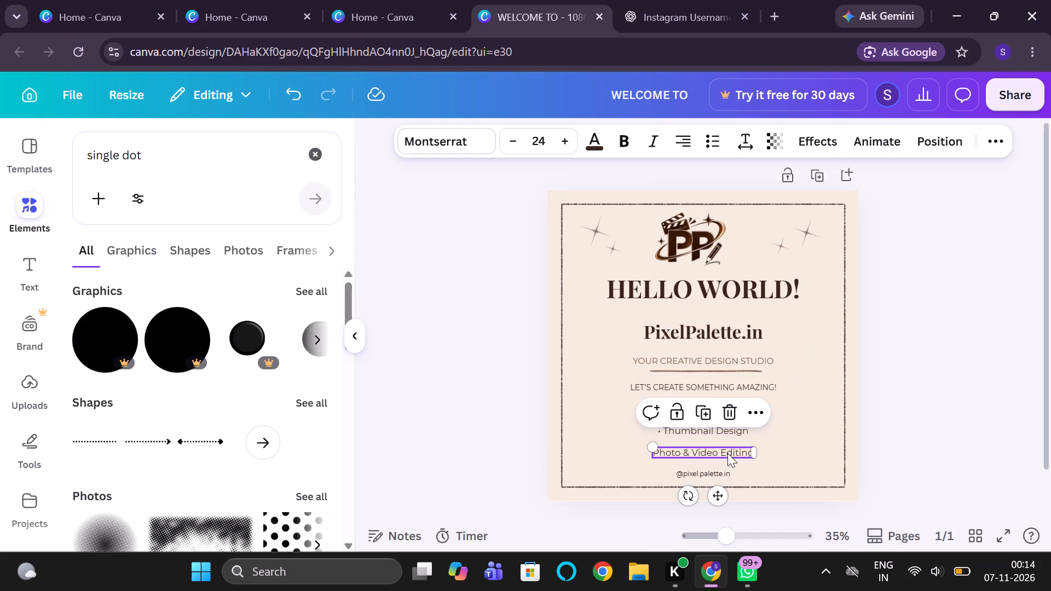
click(657, 455)
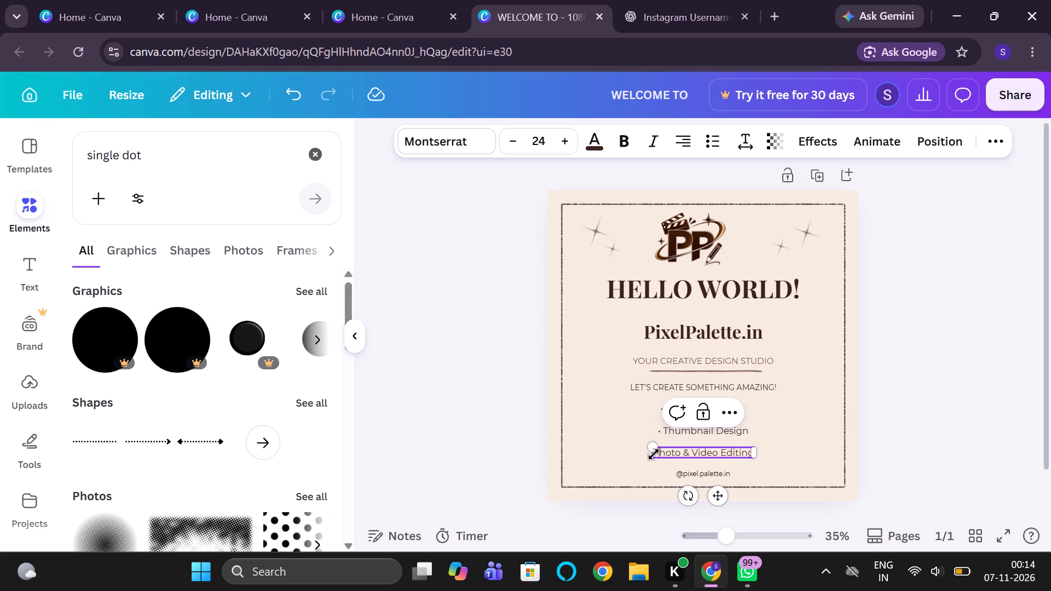
key(Left)
key(ctrl+v)
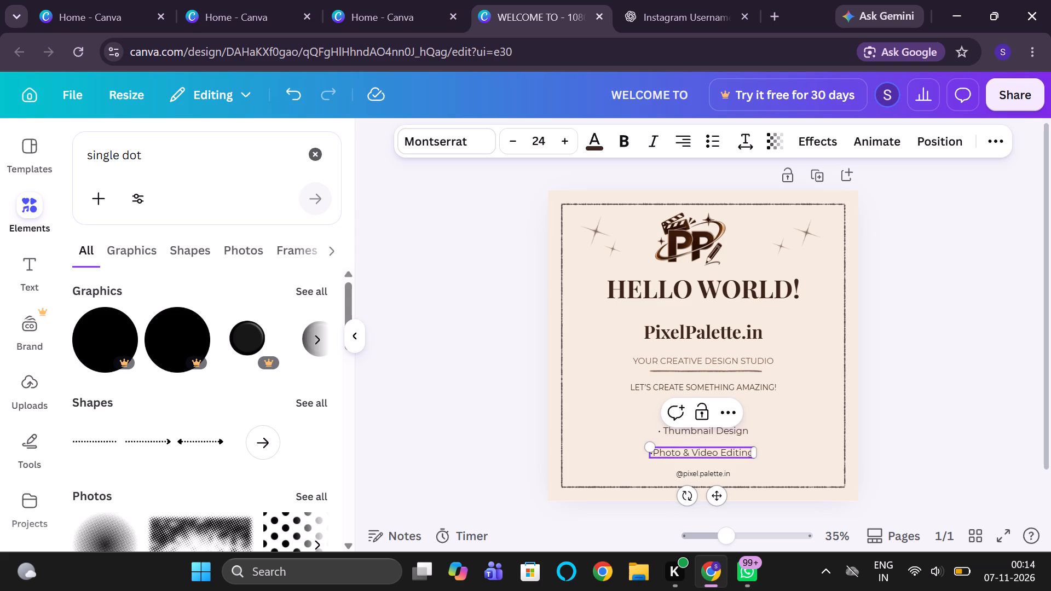
key(space)
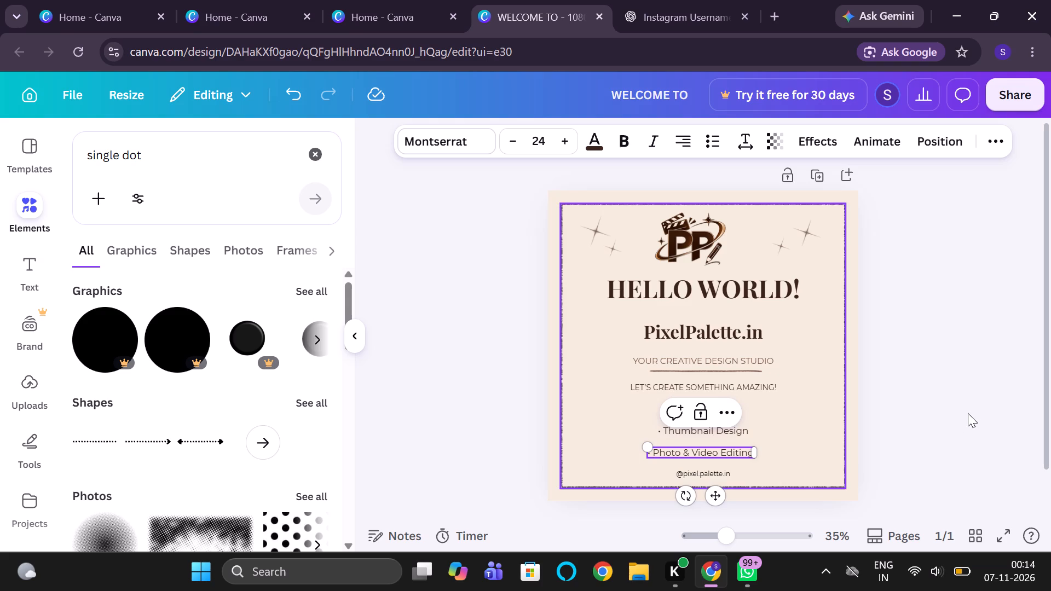
click(972, 413)
Align the "• Photo & Video Editing" text box to the page centre and deselect it.
right_click(729, 453)
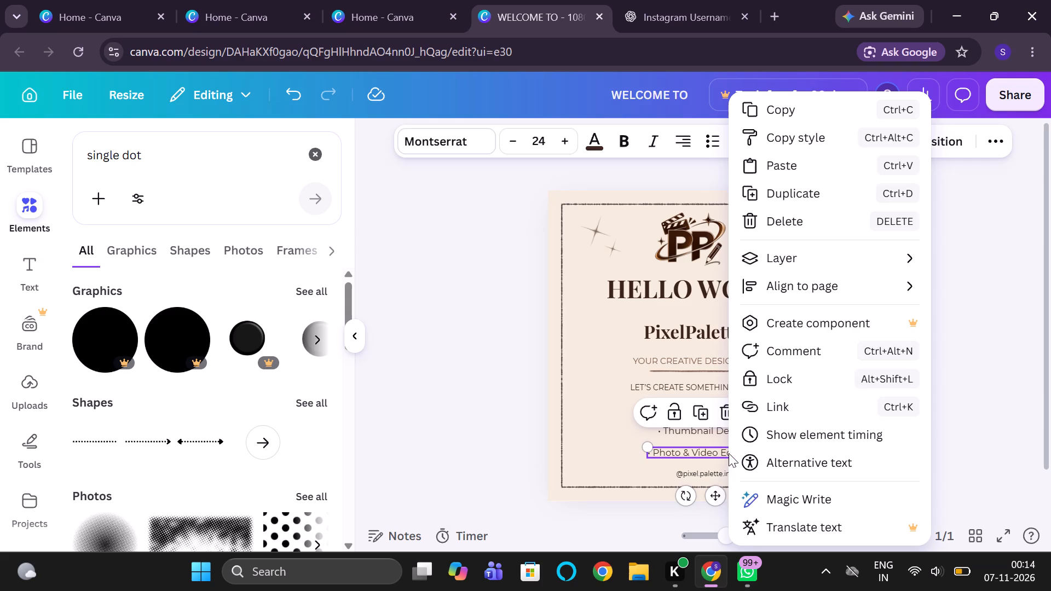
click(823, 292)
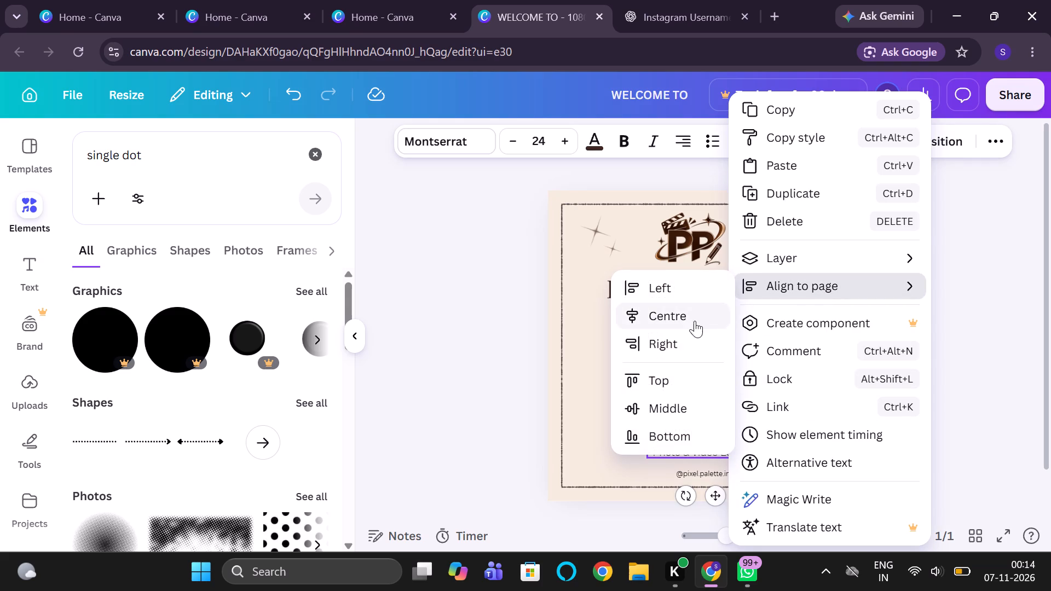
click(695, 321)
click(890, 394)
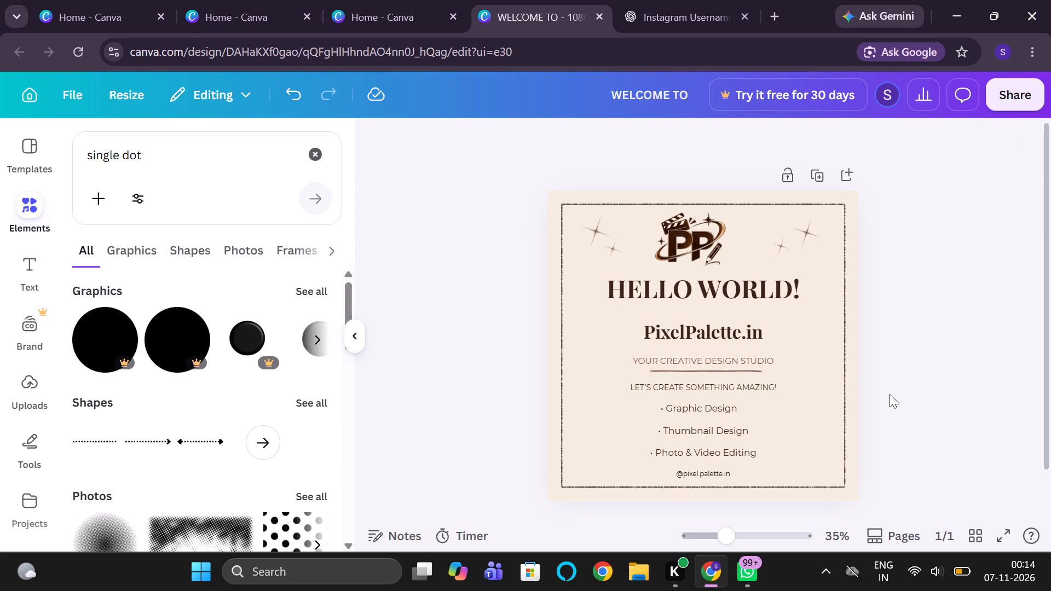
Switch the design to full-screen view to check the finished post.
click(1006, 532)
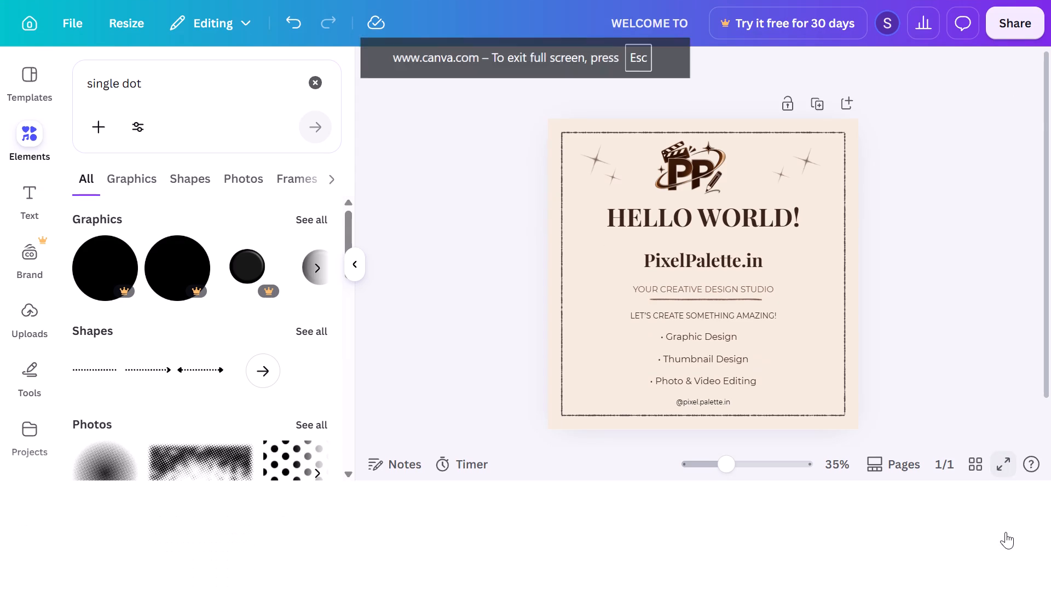
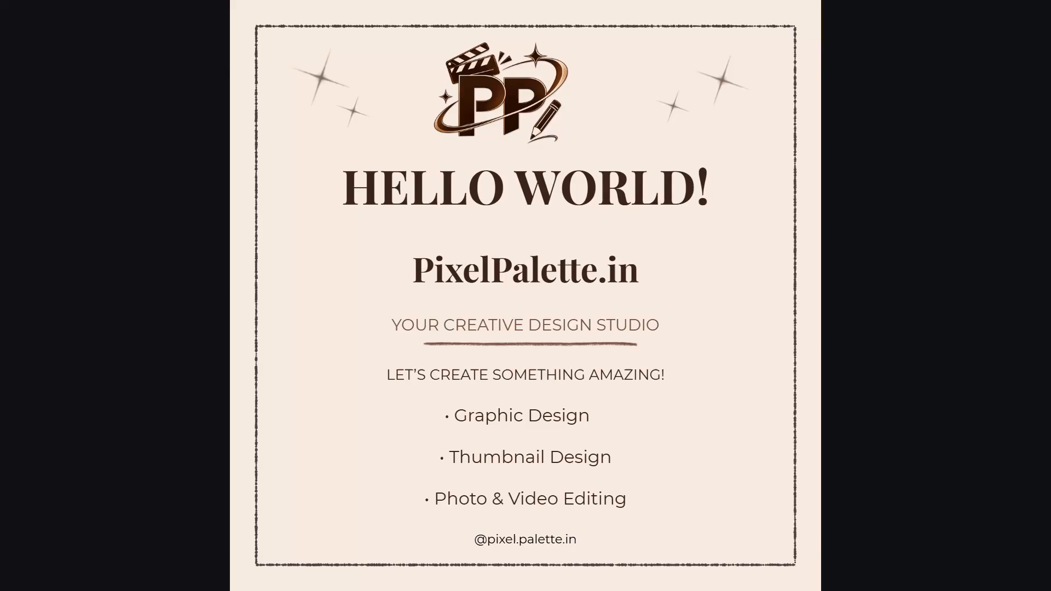
Leave the full-screen view and download the finished welcome post as a high-quality PNG at 1,080 × 1,080 px.
key(Escape)
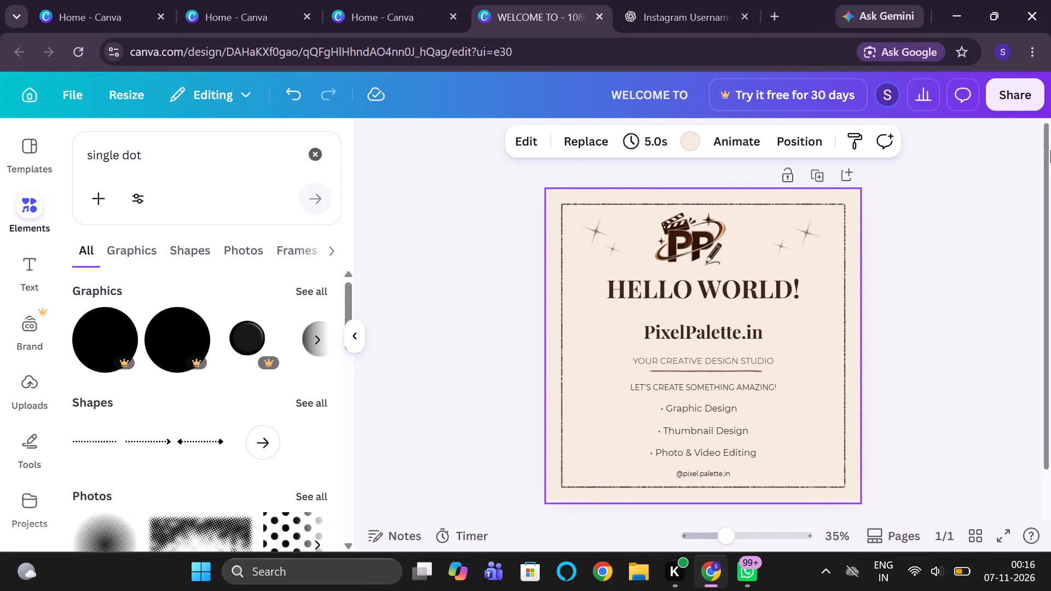
click(996, 99)
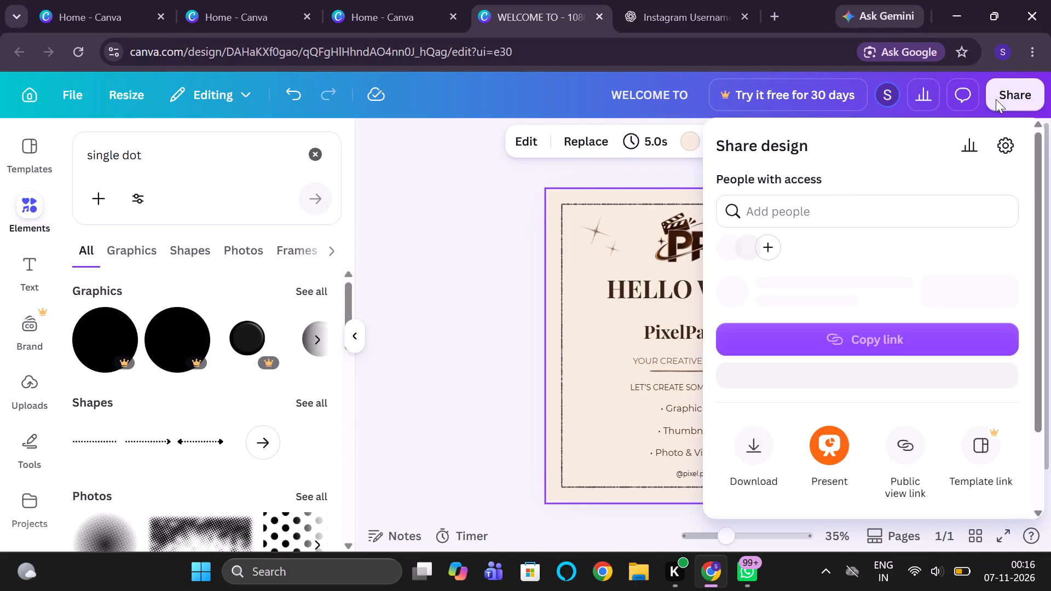
click(768, 484)
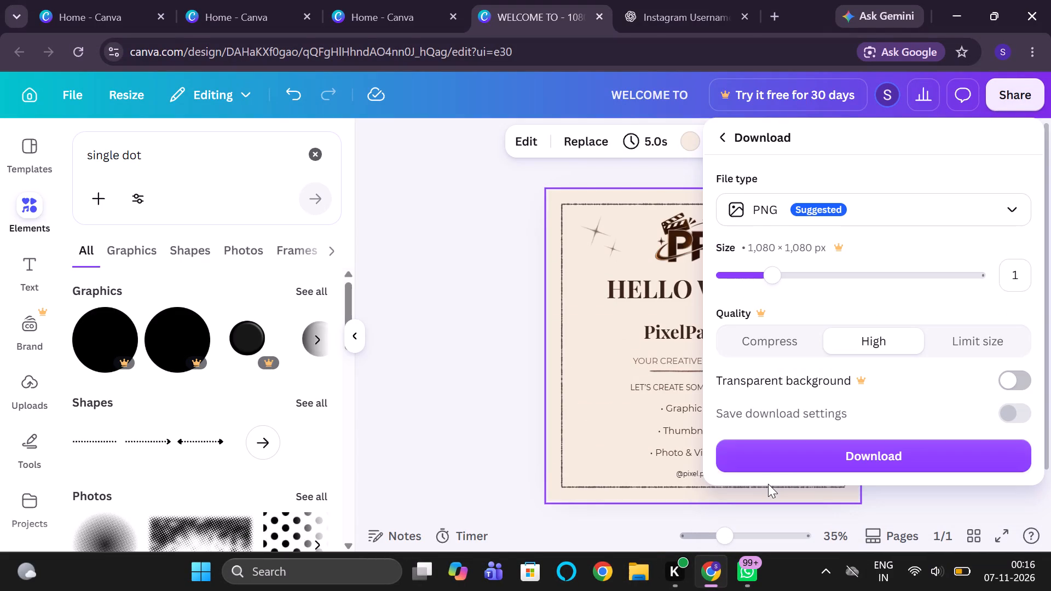
click(817, 449)
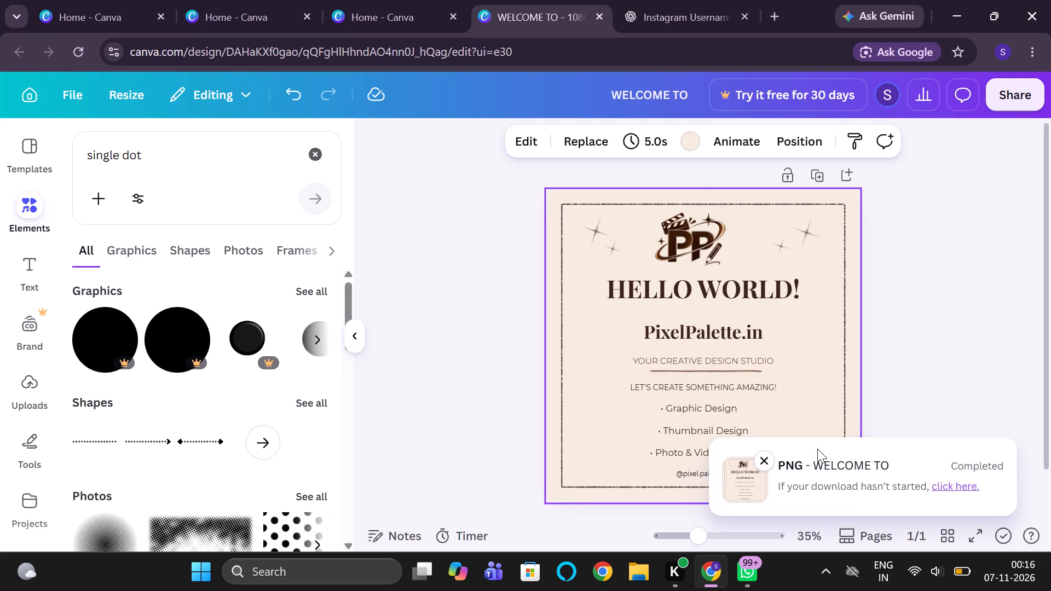